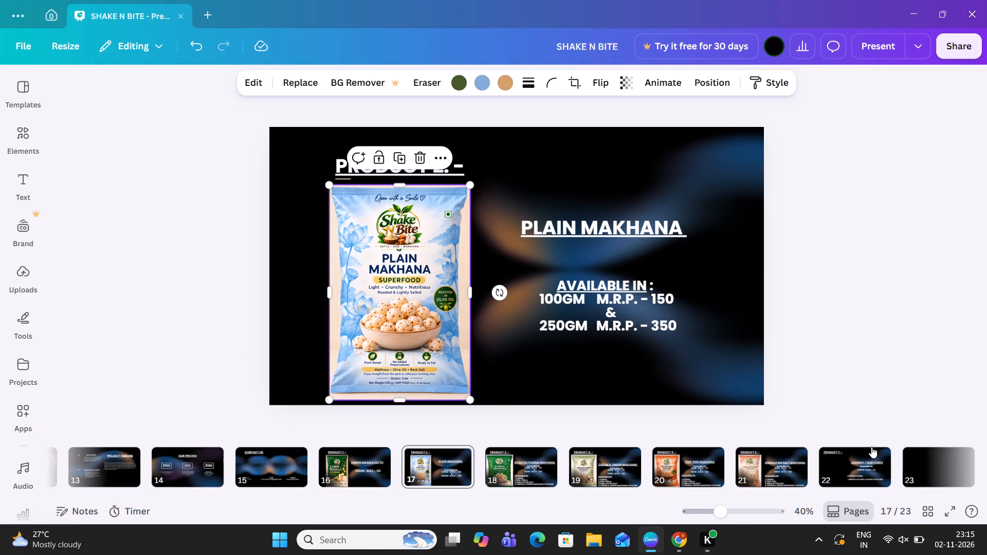
pyautogui.click(839, 473)
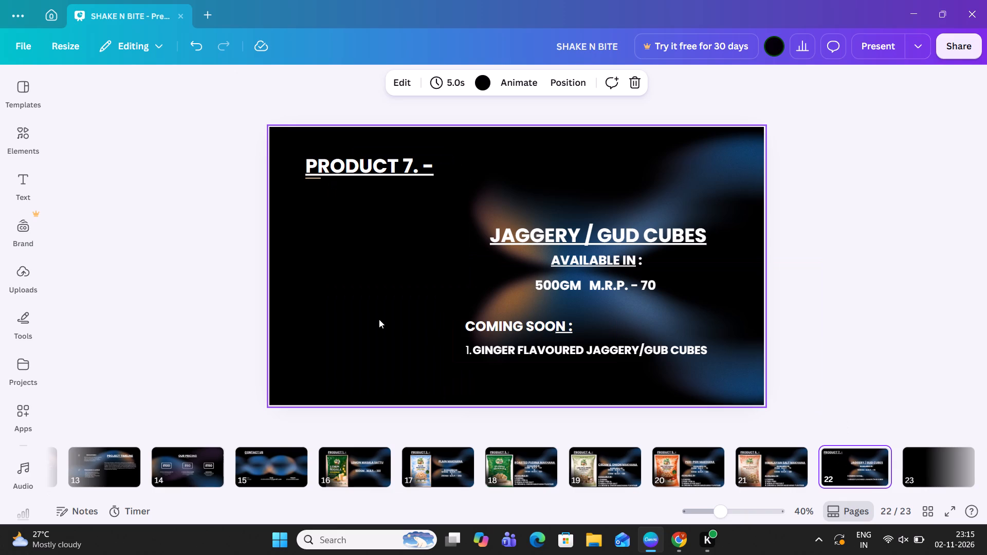
pyautogui.hotkey('ctrl', 'v')
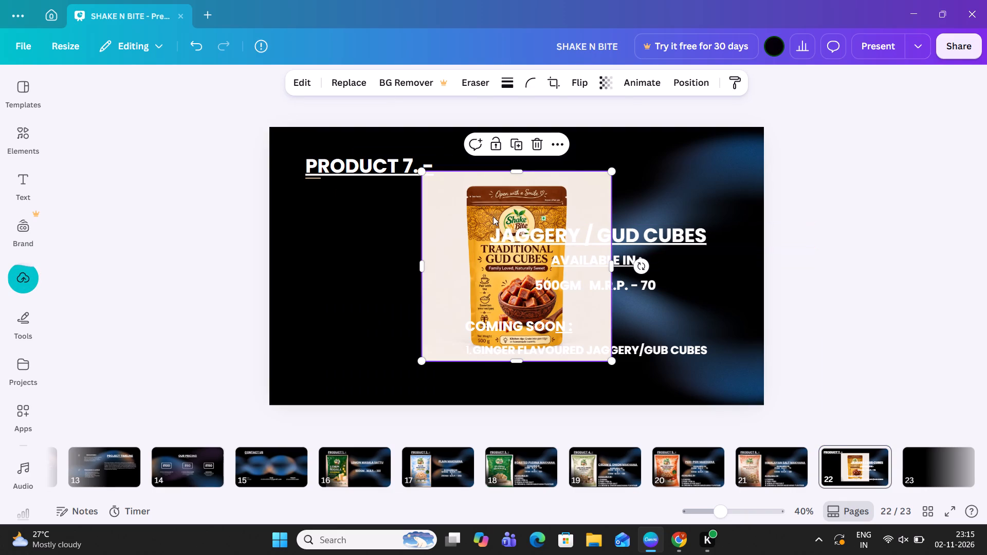
pyautogui.moveTo(493, 216); pyautogui.dragTo(407, 244)
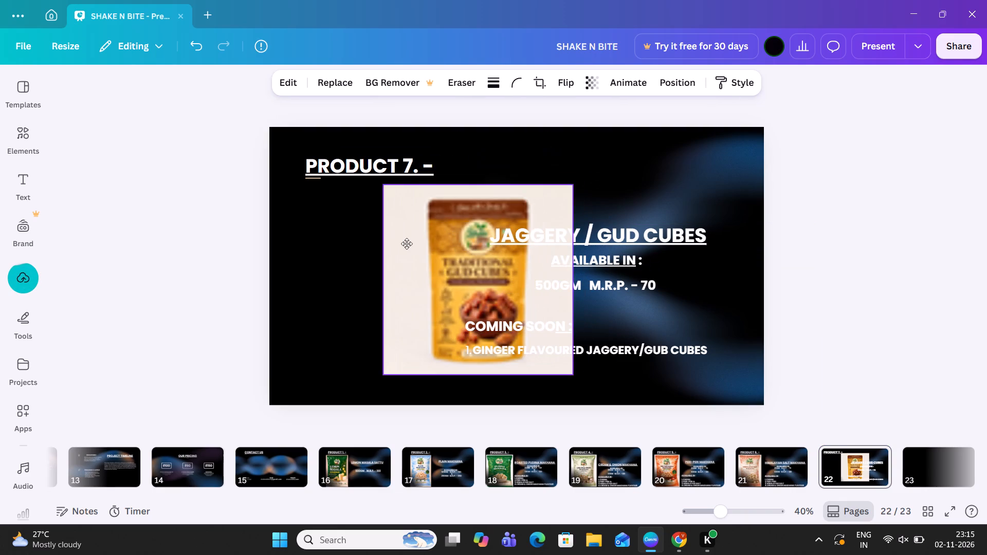
pyautogui.moveTo(407, 244); pyautogui.dragTo(355, 235)
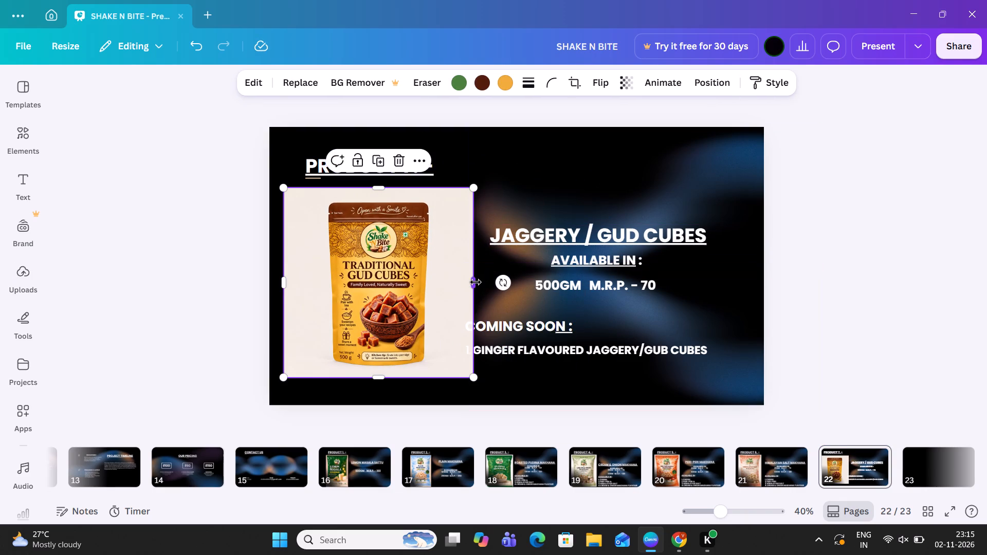
# Crop the pouch image on all four sides close to the pouch, to about 413 wide by 665 high.
pyautogui.moveTo(476, 282); pyautogui.dragTo(434, 282)
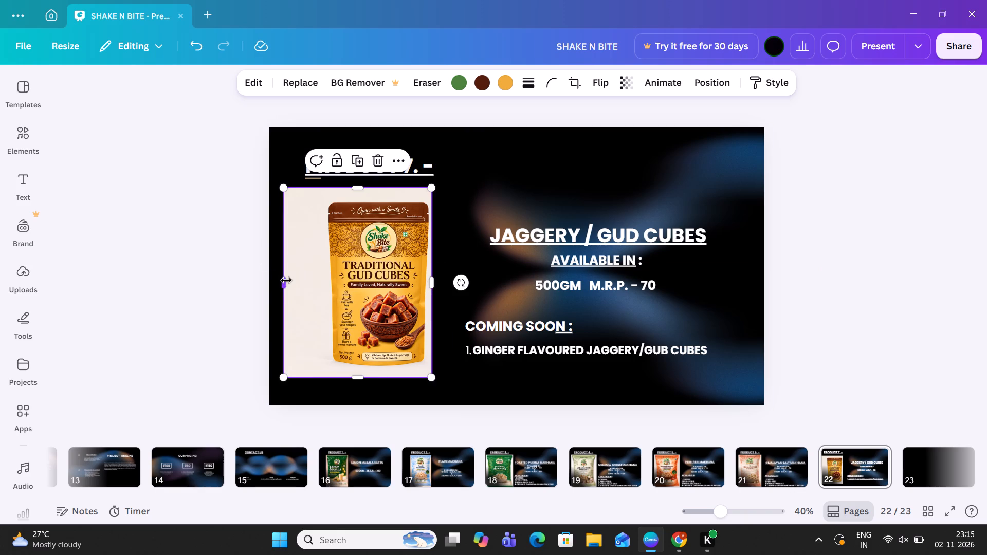
pyautogui.moveTo(286, 280); pyautogui.dragTo(321, 280)
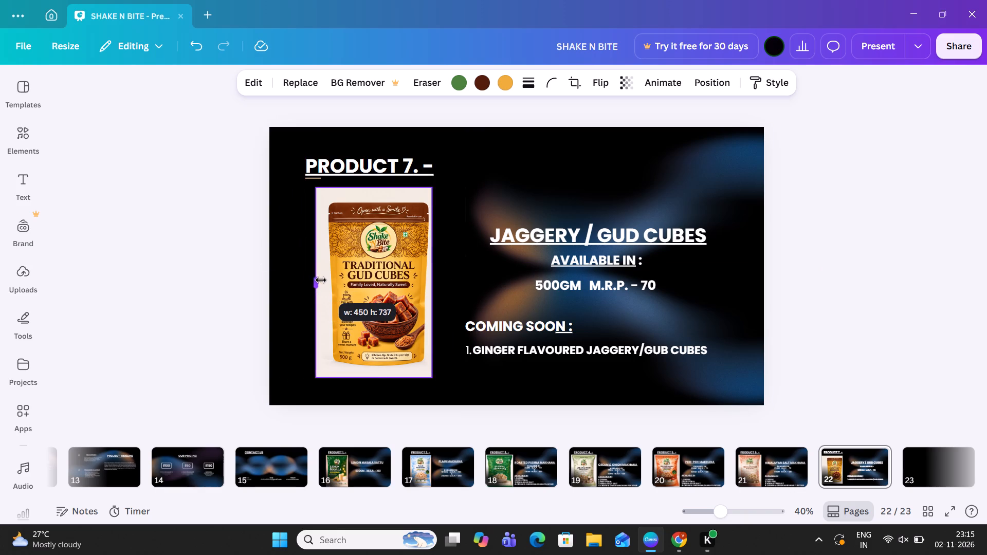
pyautogui.moveTo(321, 280); pyautogui.dragTo(328, 280)
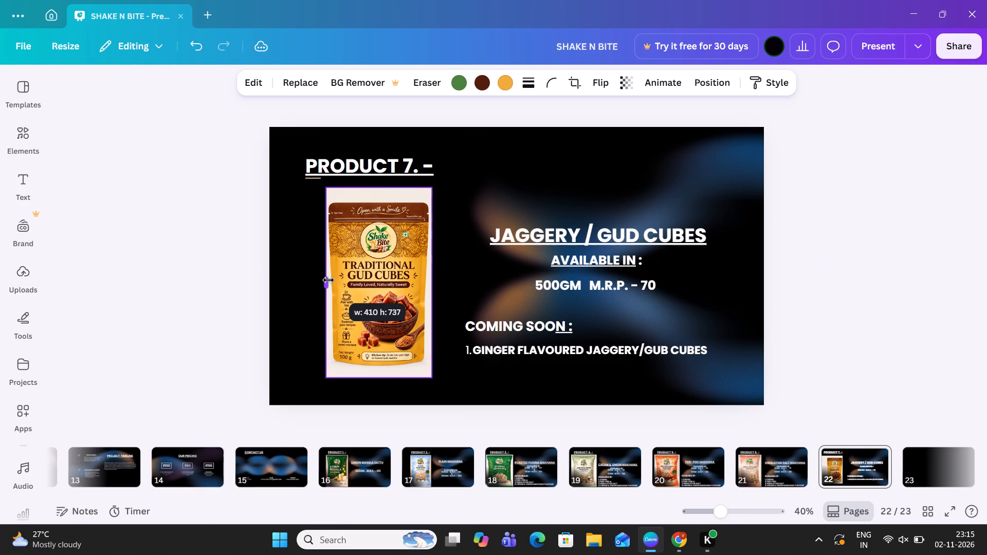
pyautogui.moveTo(328, 280); pyautogui.dragTo(328, 280)
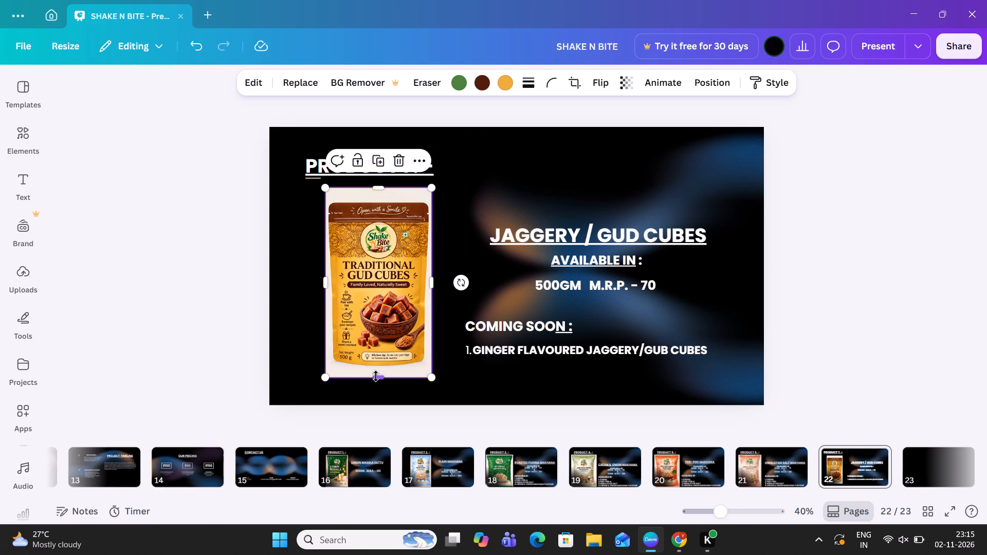
pyautogui.moveTo(376, 376); pyautogui.dragTo(375, 368)
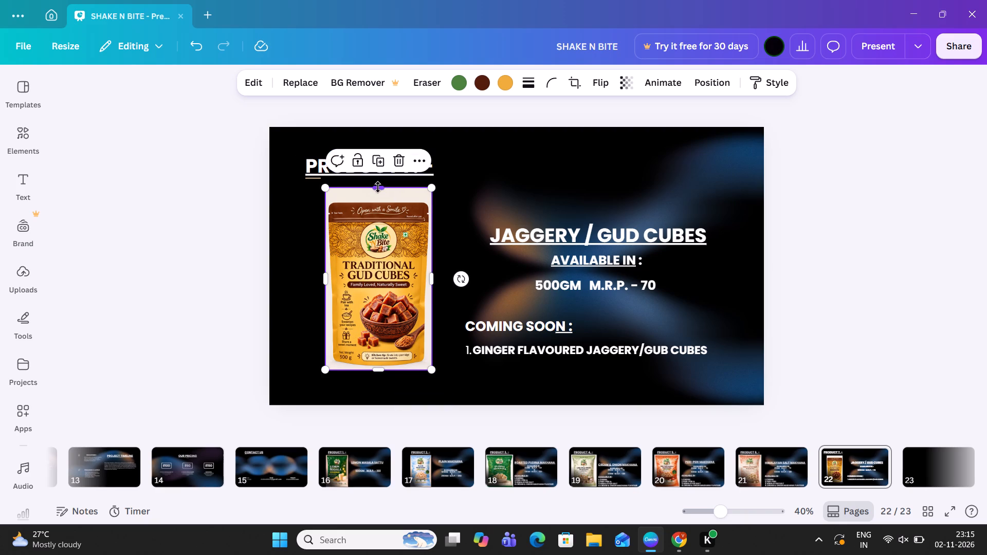
pyautogui.moveTo(378, 187); pyautogui.dragTo(378, 198)
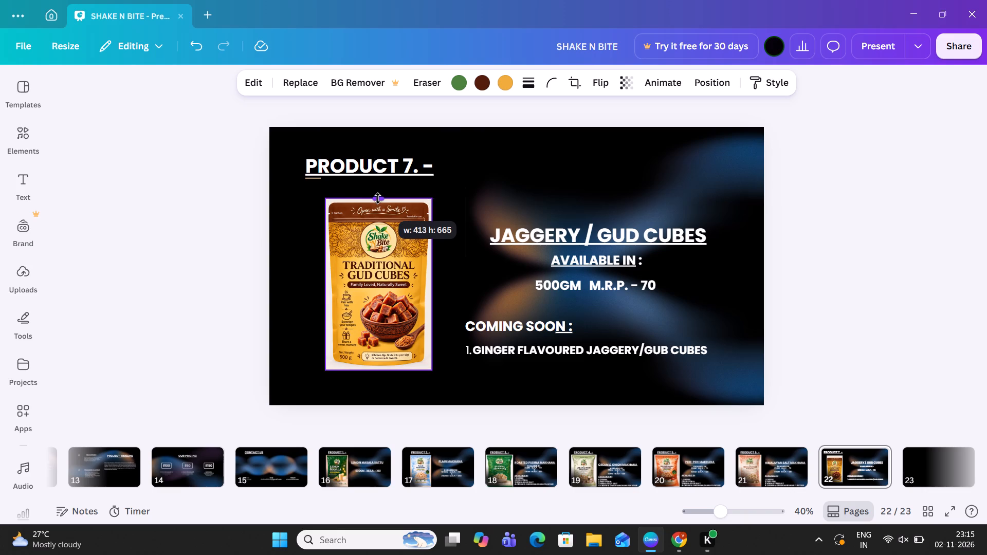
pyautogui.moveTo(378, 198); pyautogui.dragTo(378, 198)
pyautogui.click(378, 198)
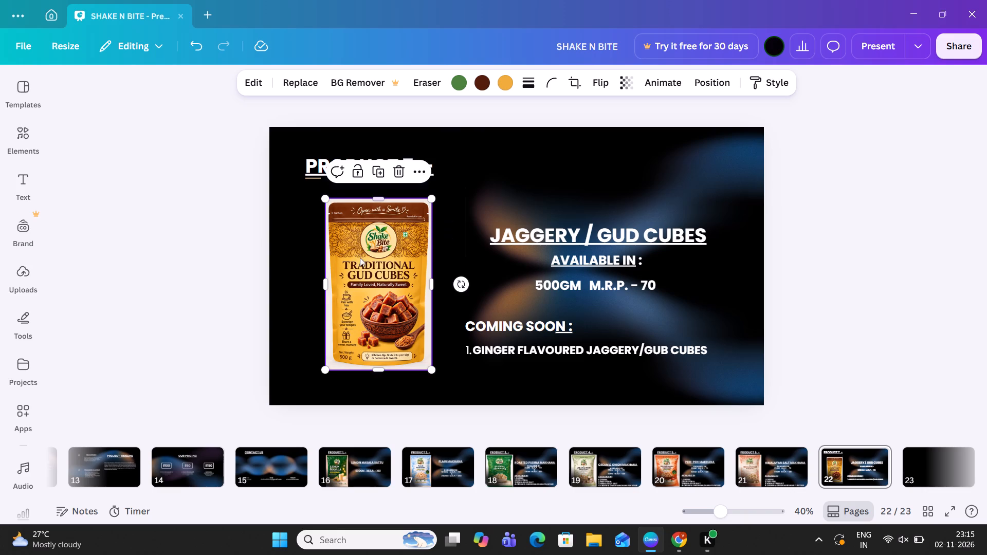
# Enlarge the cropped pouch image to nearly reach the slide's bottom edge and align it beneath the "PRODUCT 7. -" heading.
pyautogui.moveTo(327, 374); pyautogui.dragTo(262, 392)
pyautogui.moveTo(373, 344); pyautogui.dragTo(372, 330)
pyautogui.moveTo(372, 330); pyautogui.dragTo(373, 330)
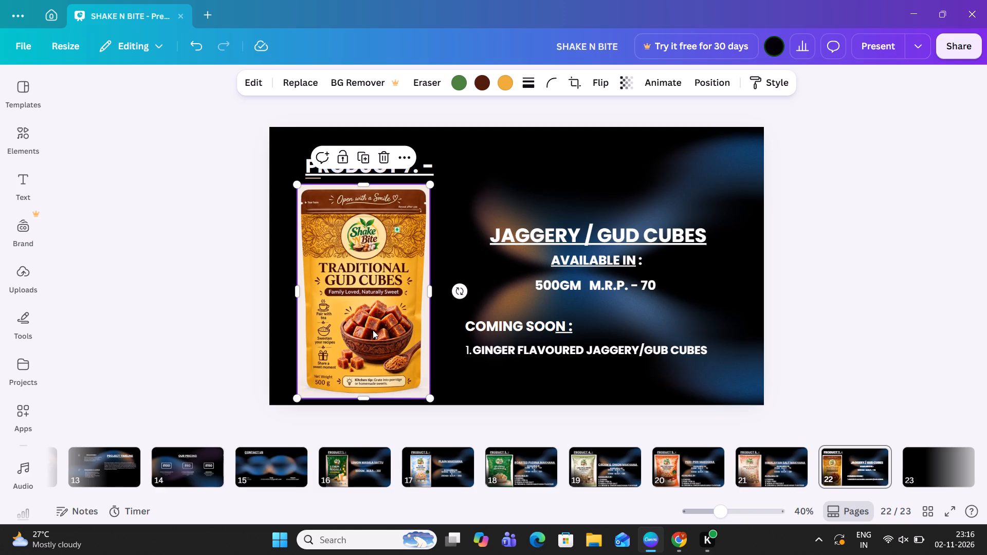
pyautogui.moveTo(373, 330); pyautogui.dragTo(376, 330)
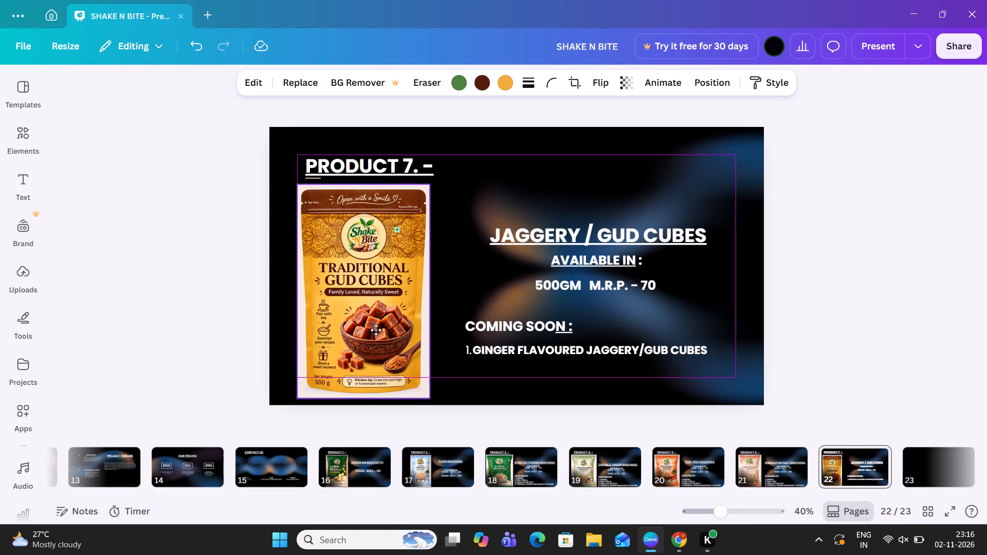
pyautogui.moveTo(376, 330); pyautogui.dragTo(376, 330)
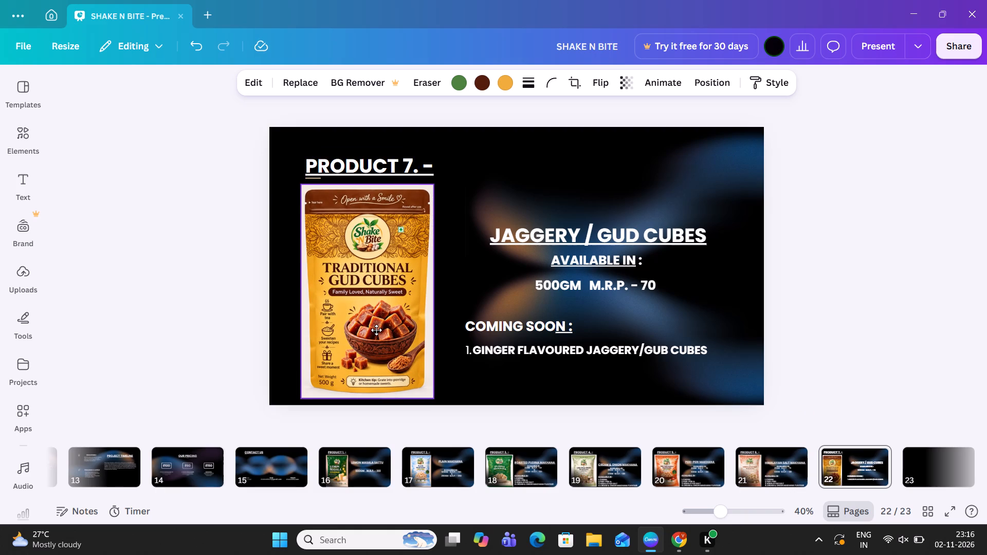
pyautogui.moveTo(376, 330); pyautogui.dragTo(377, 330)
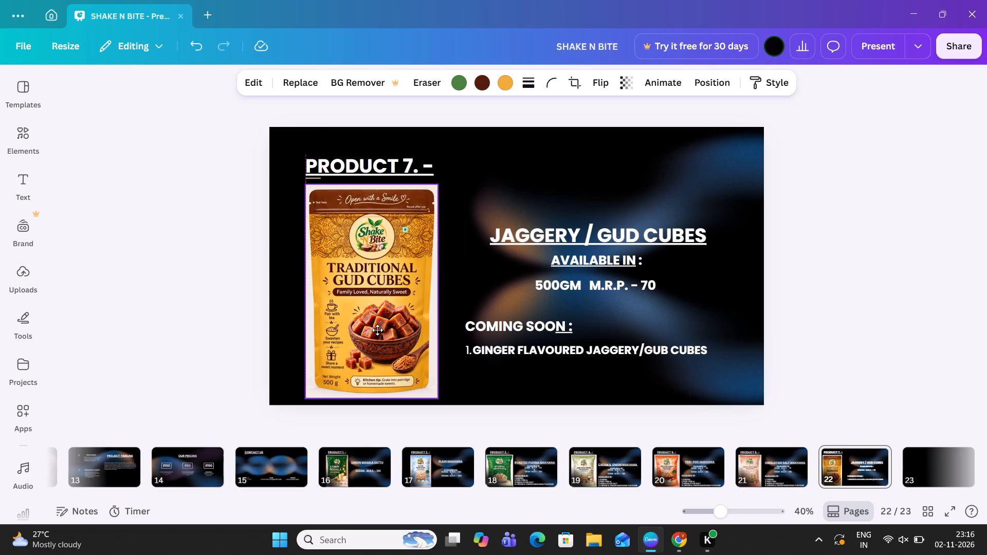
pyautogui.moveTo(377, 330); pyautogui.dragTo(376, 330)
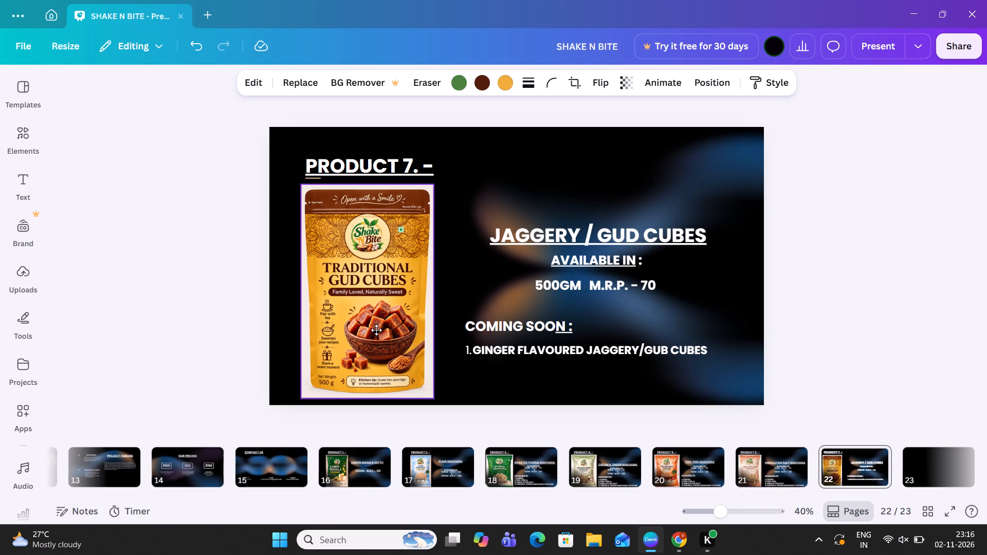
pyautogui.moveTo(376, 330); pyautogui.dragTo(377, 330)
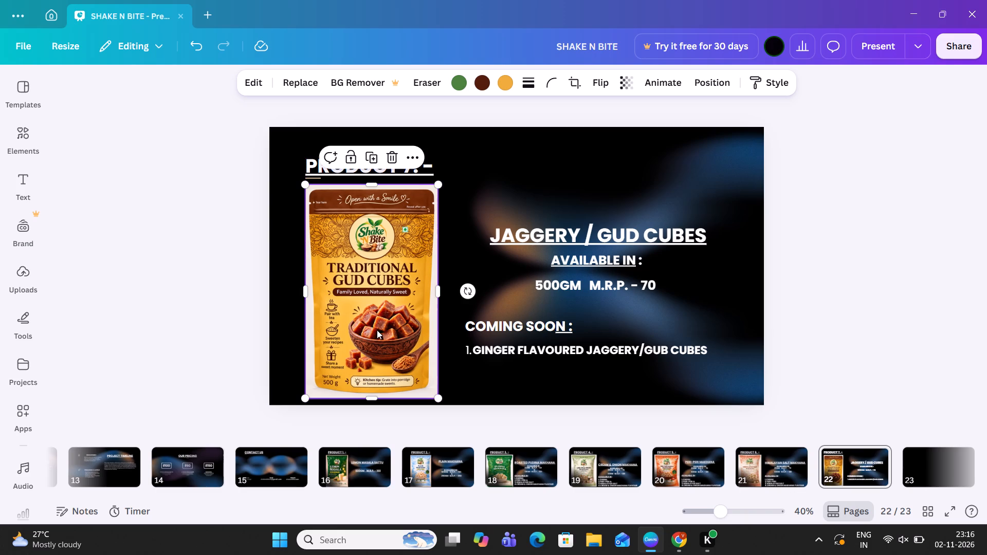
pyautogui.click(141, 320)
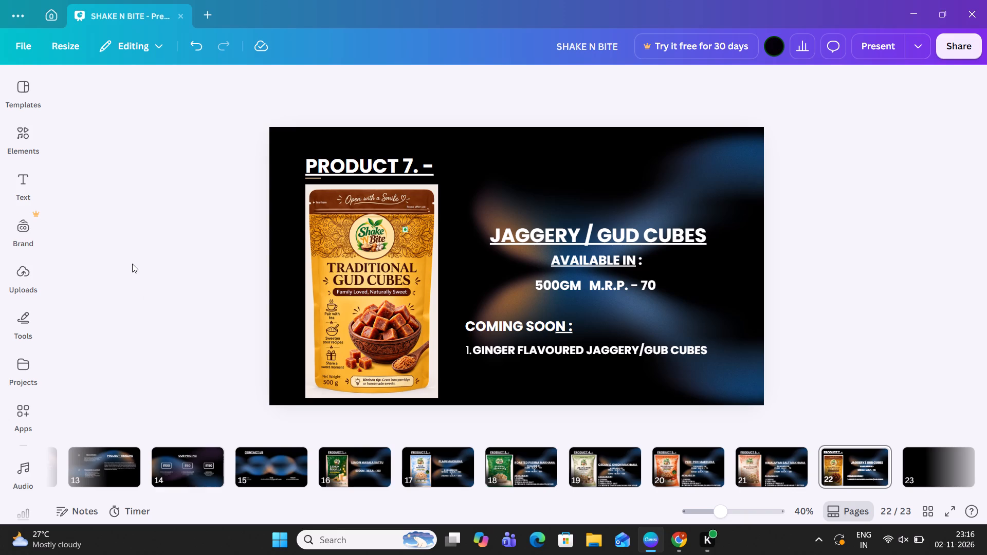
# Crop a thin strip off the top and bottom edges of the gud cubes pouch image on page 22.
pyautogui.click(387, 216)
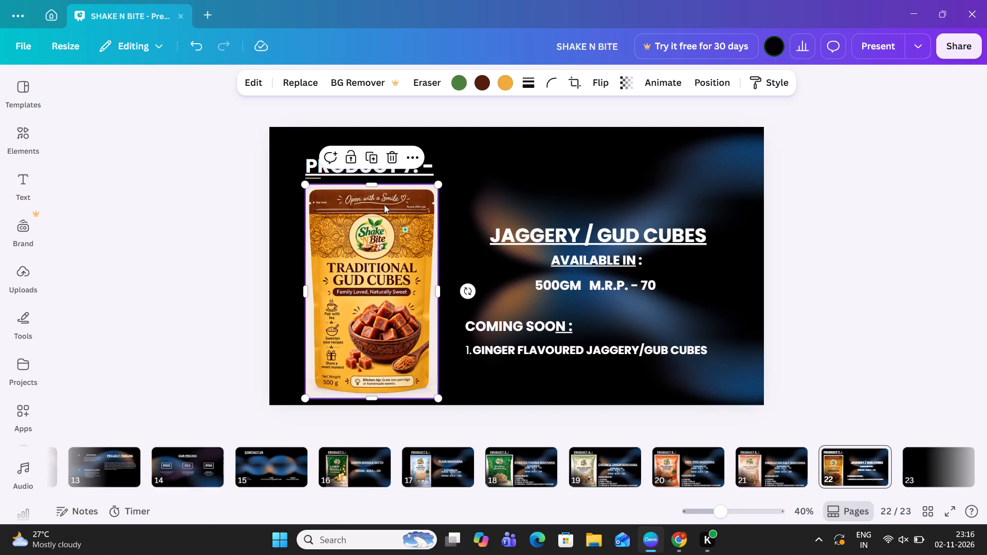
pyautogui.click(371, 183)
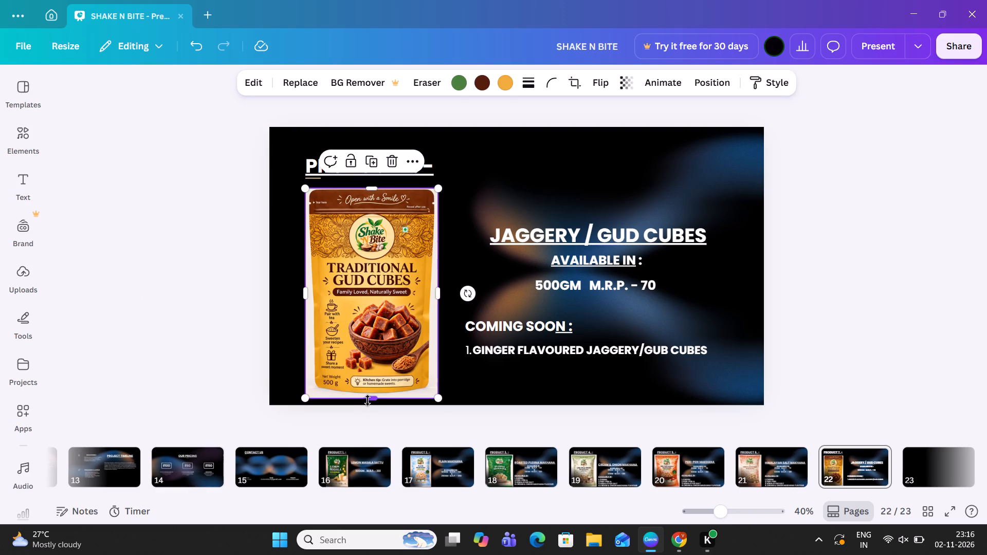
pyautogui.click(368, 400)
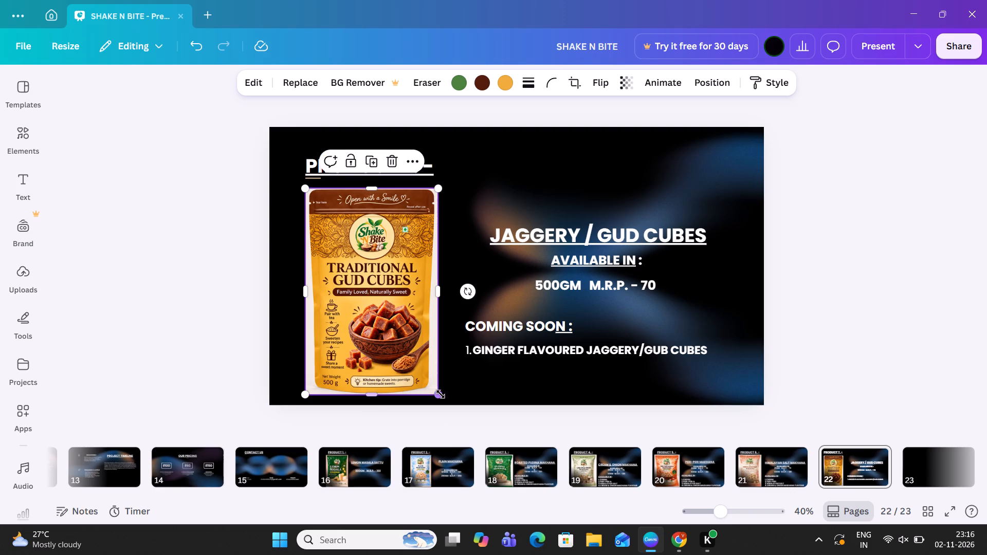
# Enlarge the cropped pouch image slightly and position it just beneath the "PRODUCT 7. -" heading, with a small gap above the slide's bottom edge.
pyautogui.moveTo(441, 394); pyautogui.dragTo(451, 405)
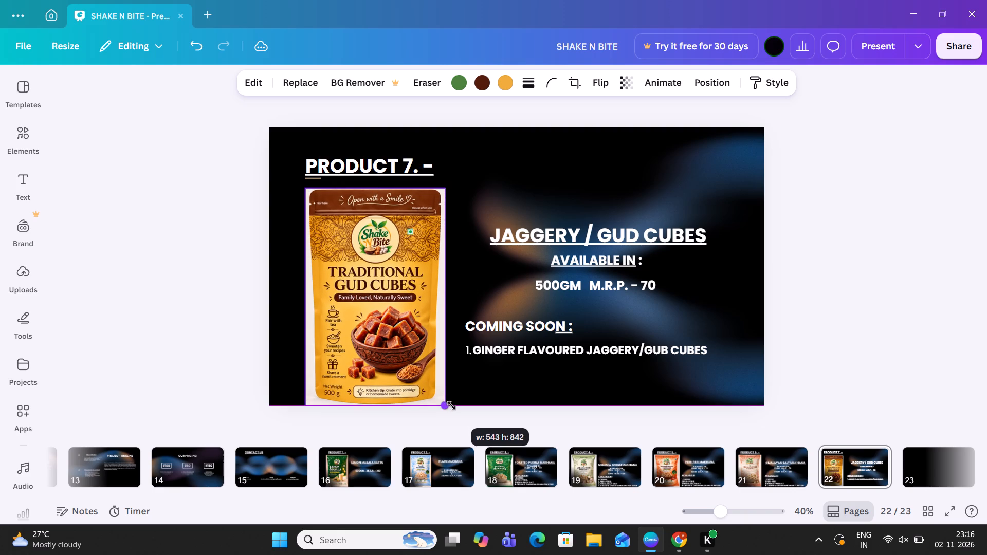
pyautogui.moveTo(451, 405); pyautogui.dragTo(454, 410)
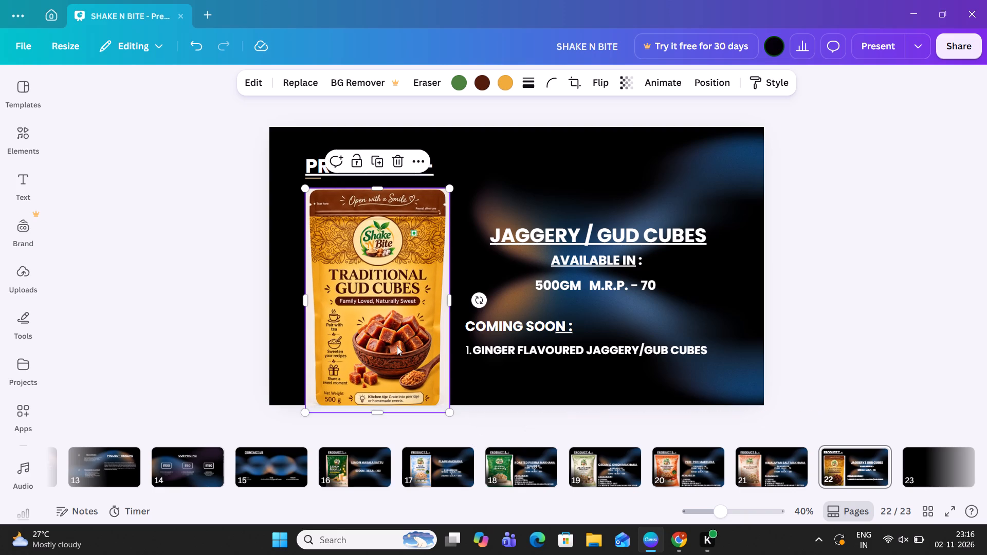
pyautogui.moveTo(397, 346); pyautogui.dragTo(394, 339)
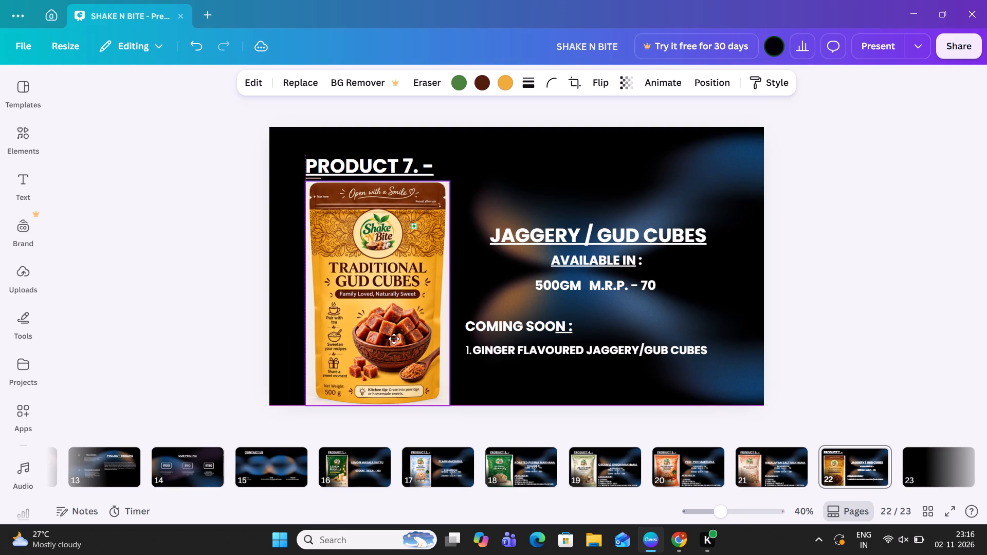
pyautogui.moveTo(394, 339); pyautogui.dragTo(393, 338)
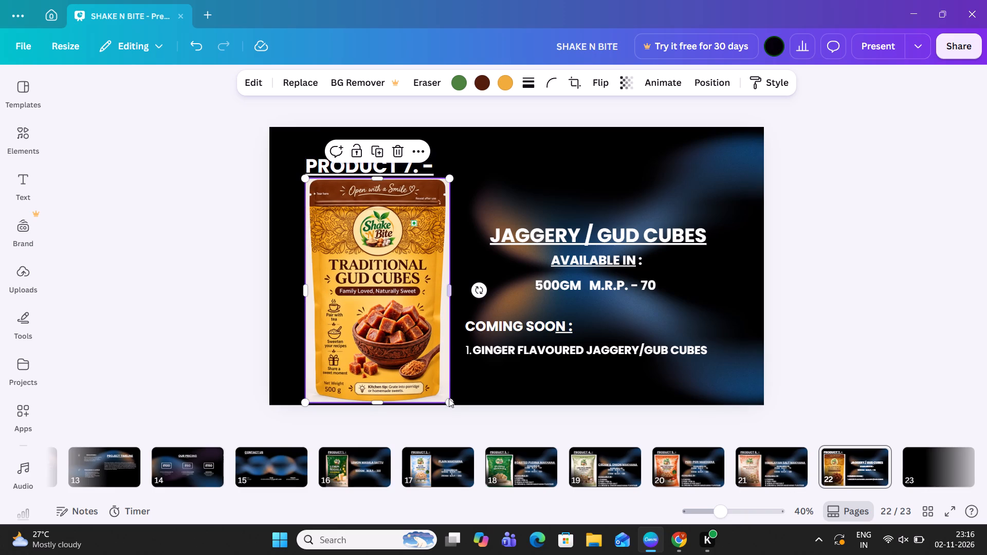
pyautogui.click(452, 404)
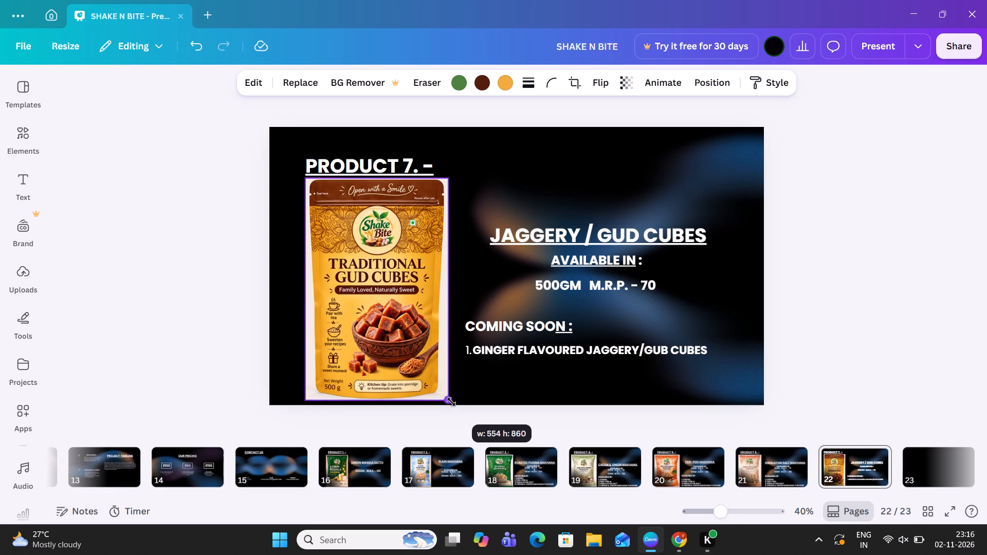
pyautogui.click(419, 358)
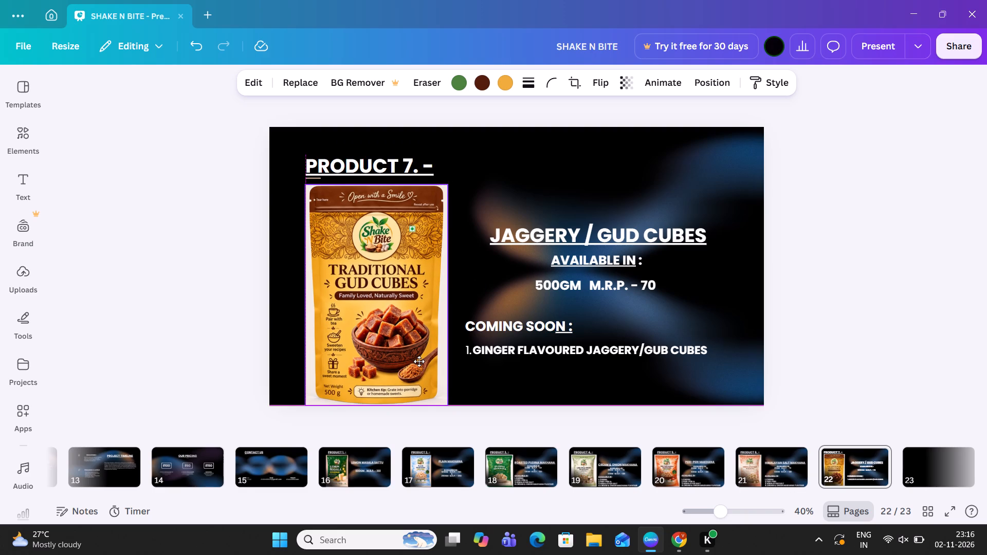
pyautogui.click(449, 403)
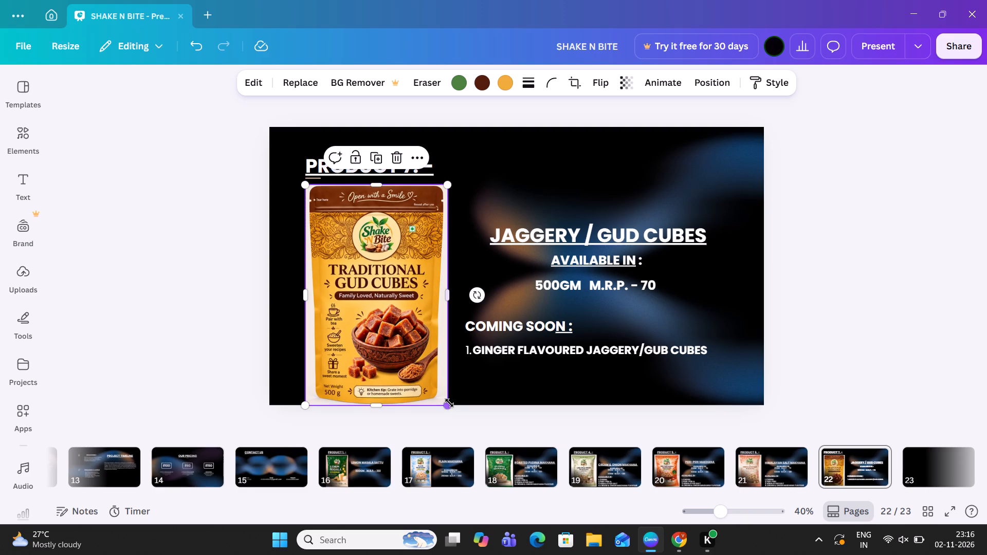
pyautogui.click(416, 358)
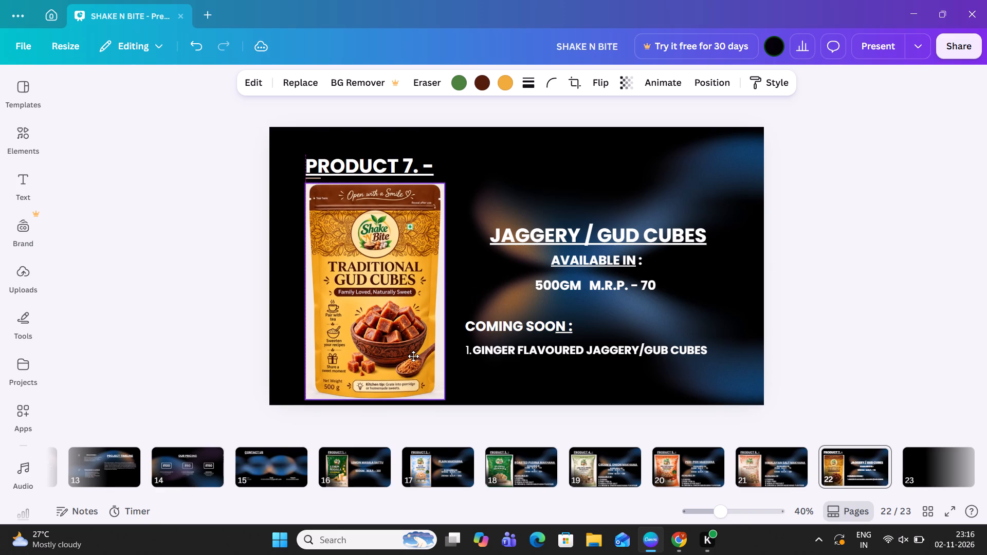
pyautogui.click(221, 329)
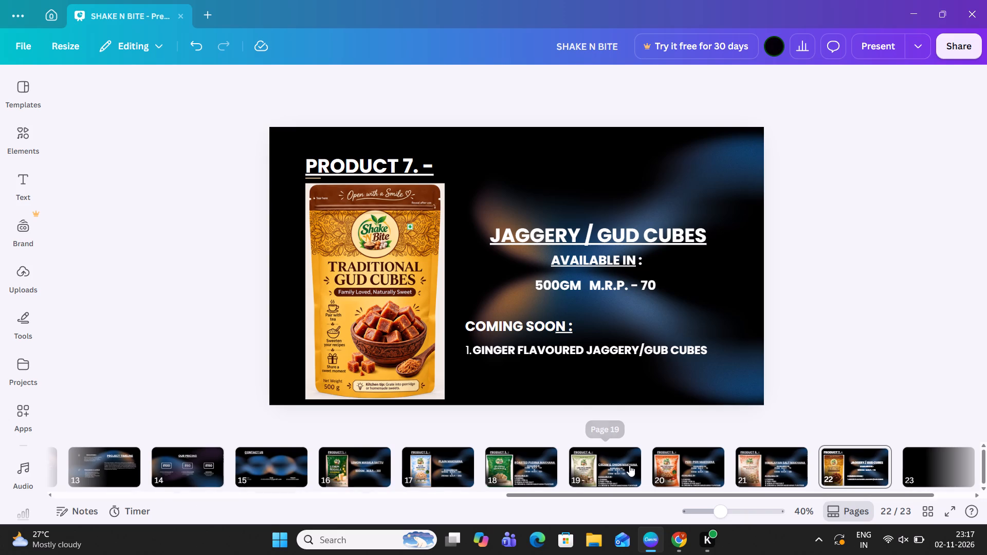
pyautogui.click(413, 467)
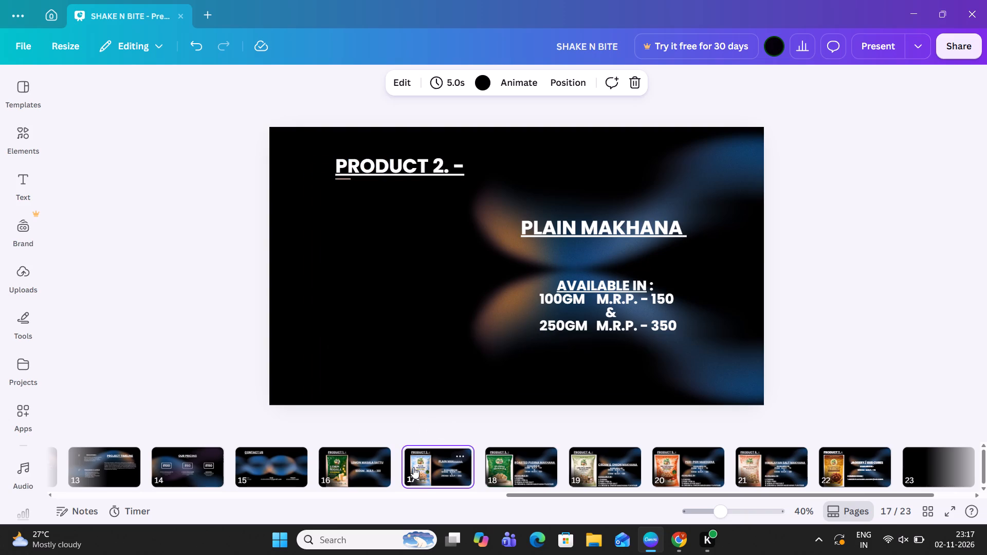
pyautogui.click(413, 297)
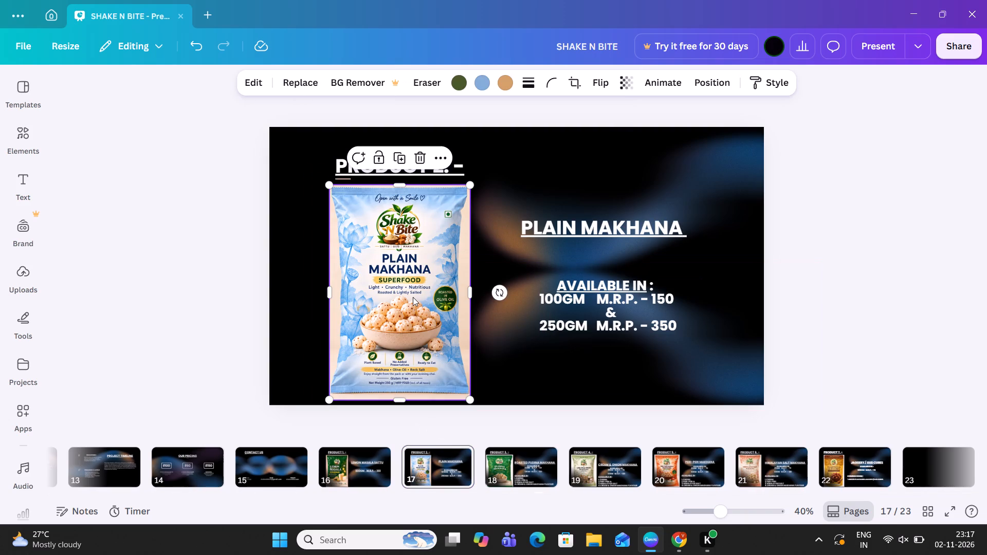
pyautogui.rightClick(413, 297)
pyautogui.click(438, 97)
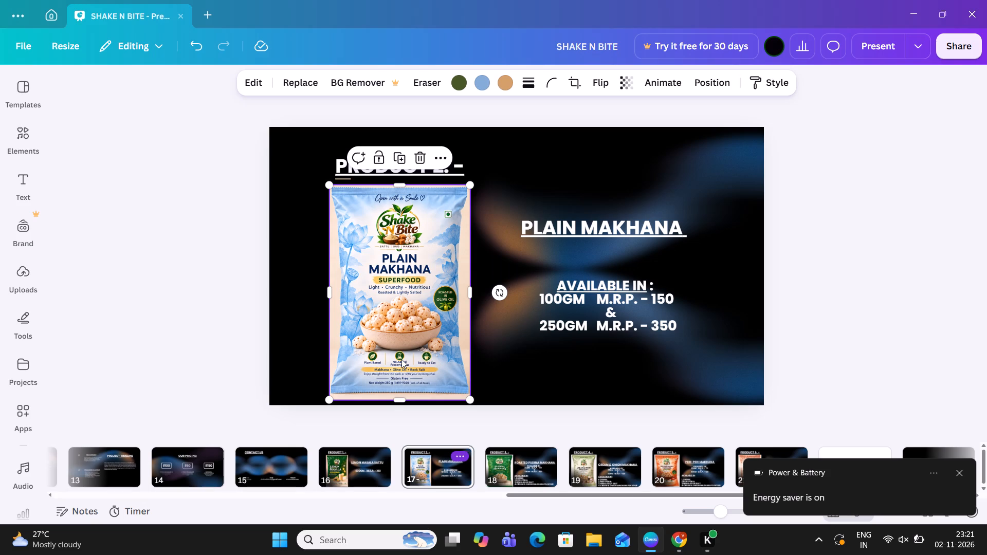
pyautogui.moveTo(401, 359); pyautogui.dragTo(389, 360)
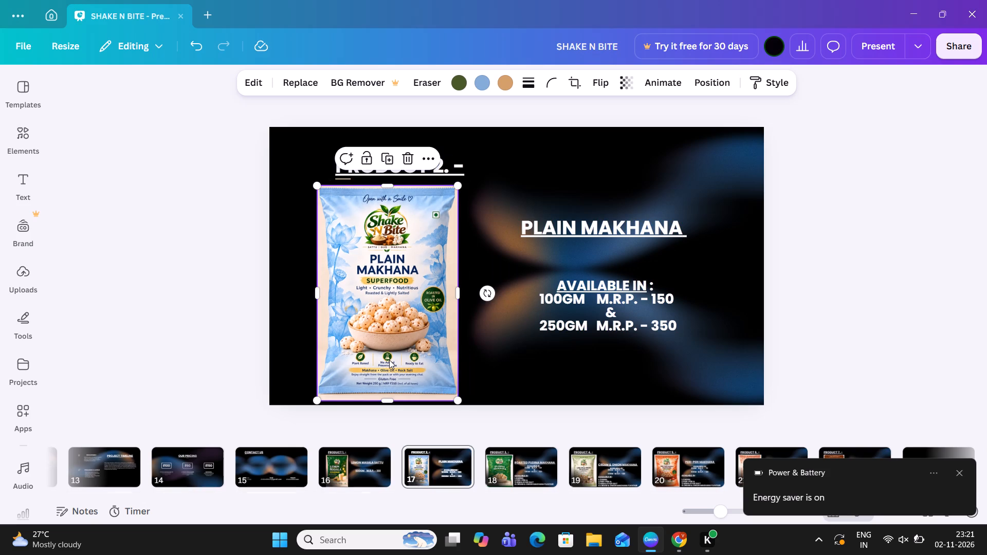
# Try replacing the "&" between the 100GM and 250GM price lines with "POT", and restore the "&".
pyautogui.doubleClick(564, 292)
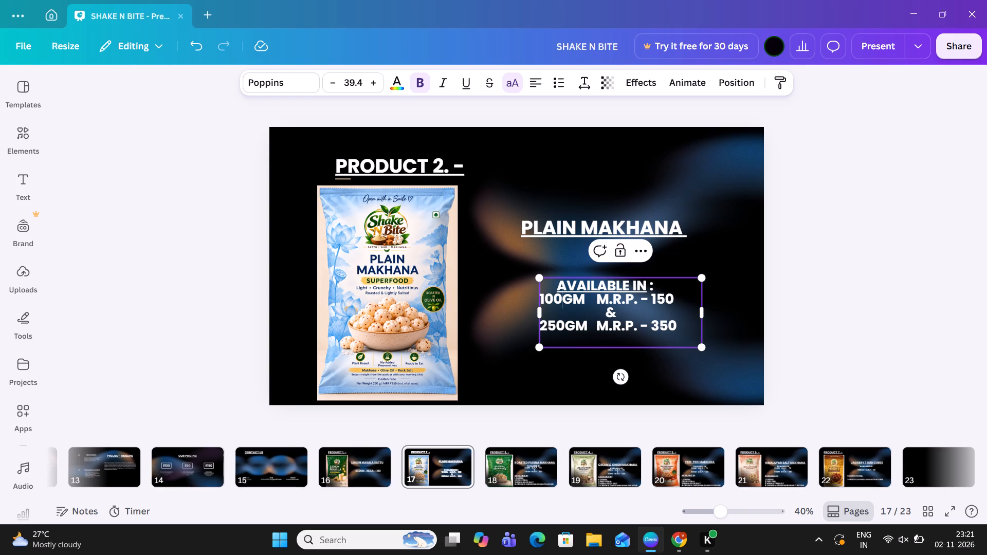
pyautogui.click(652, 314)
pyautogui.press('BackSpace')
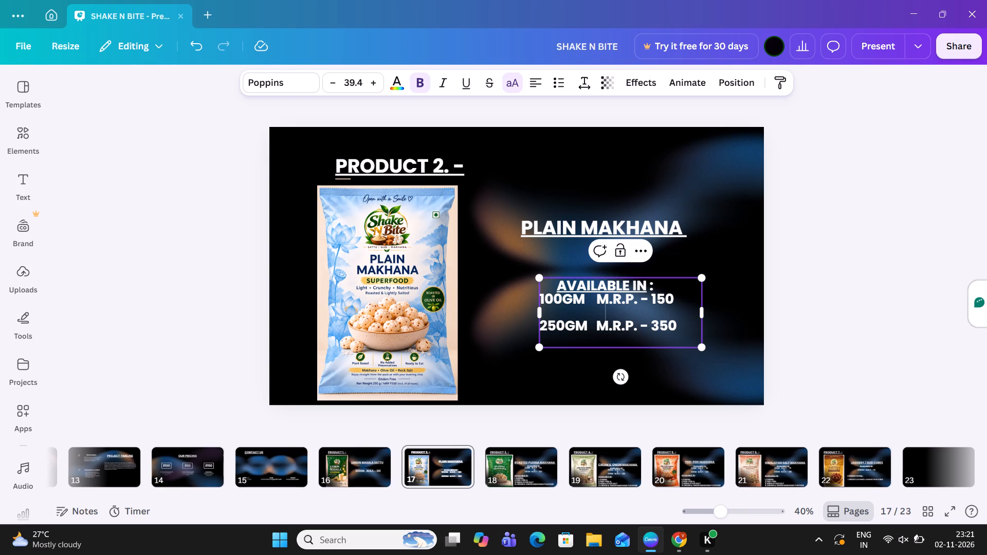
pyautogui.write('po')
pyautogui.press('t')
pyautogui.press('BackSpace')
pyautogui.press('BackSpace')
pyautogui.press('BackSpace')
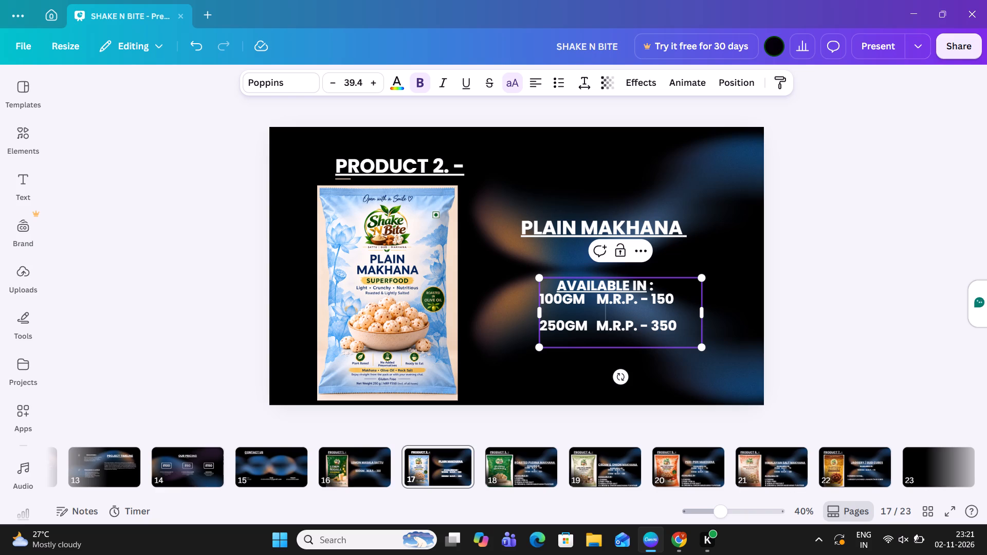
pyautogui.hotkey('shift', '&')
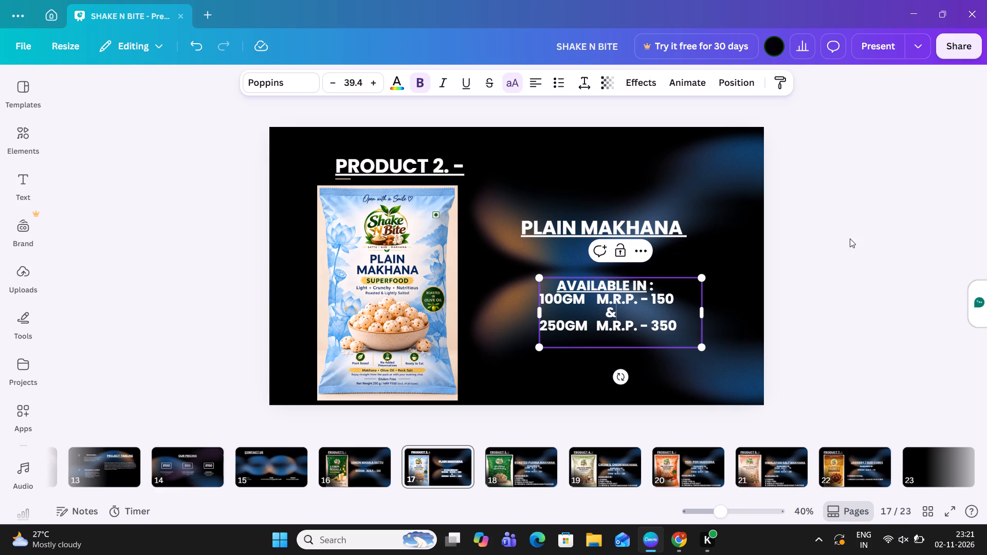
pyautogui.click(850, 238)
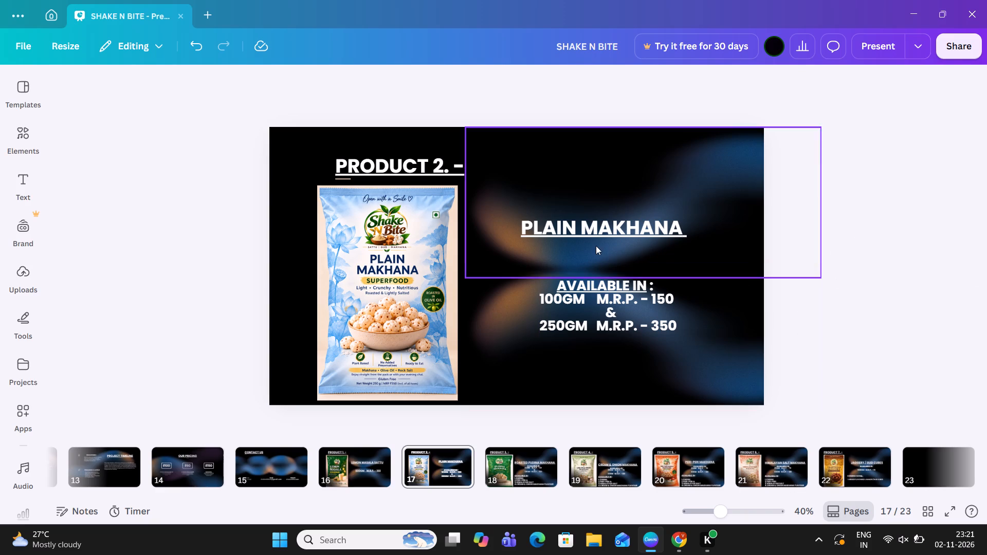
# Retype the product name heading on page 17 as "PLAIN MAKHANA" without the trailing space.
pyautogui.doubleClick(596, 233)
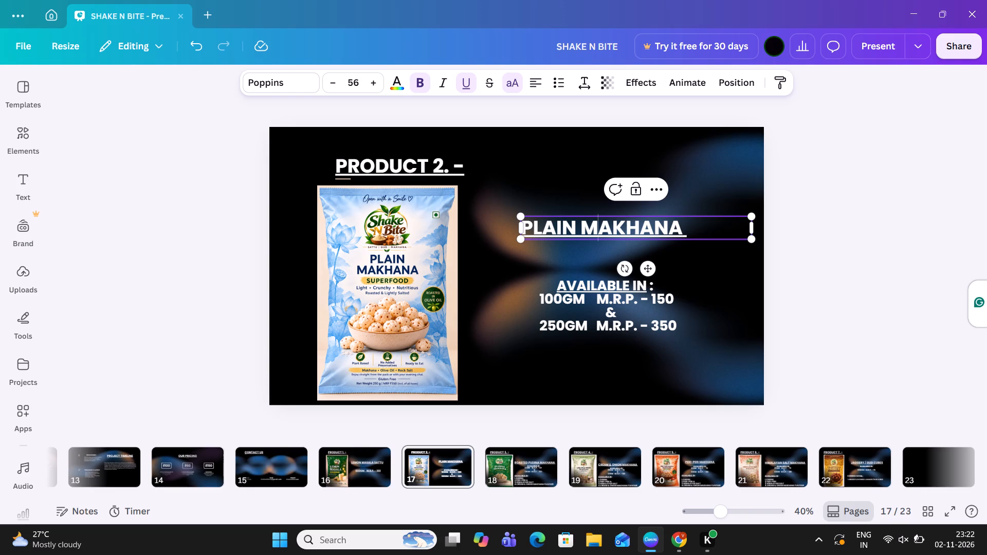
pyautogui.doubleClick(603, 235)
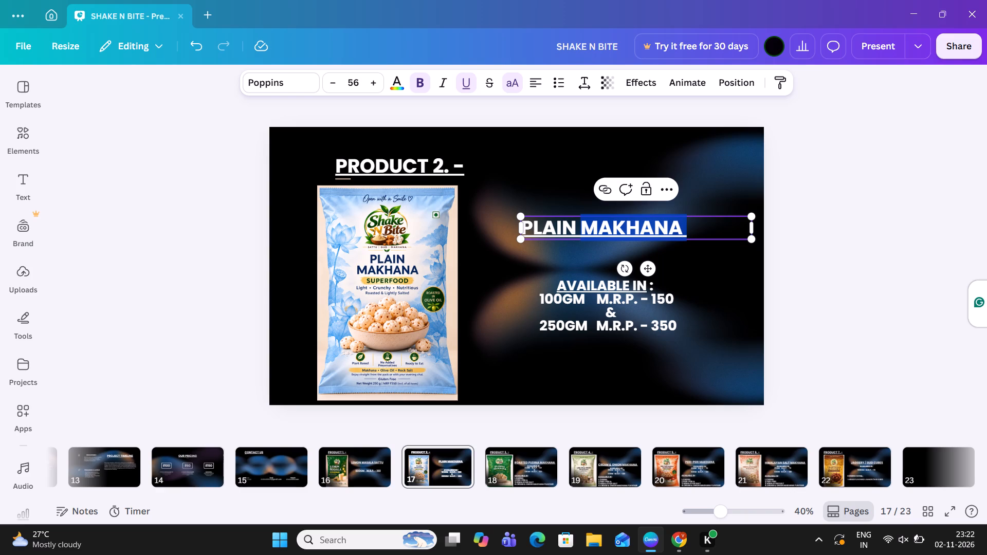
pyautogui.press('BackSpace')
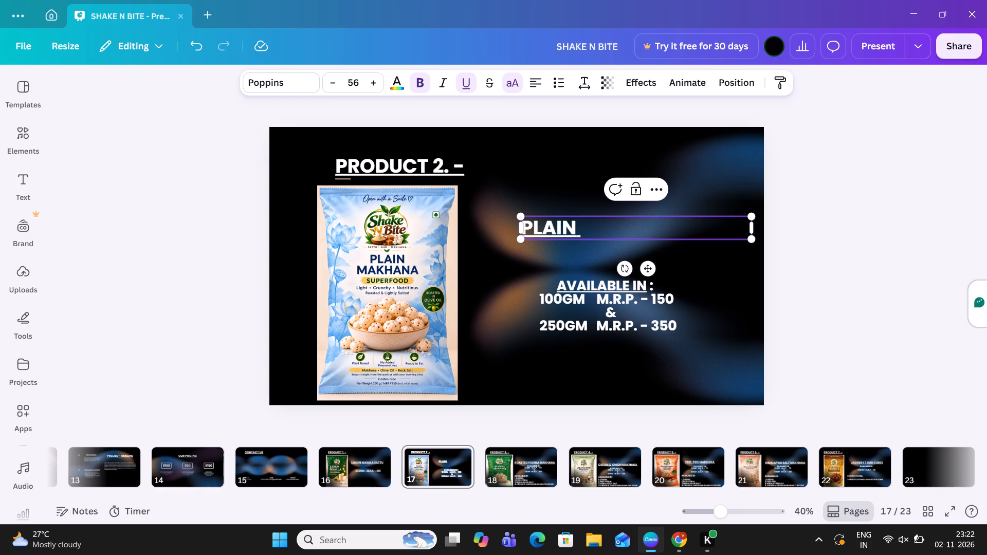
pyautogui.press('BackSpace')
pyautogui.press('BackSpace')
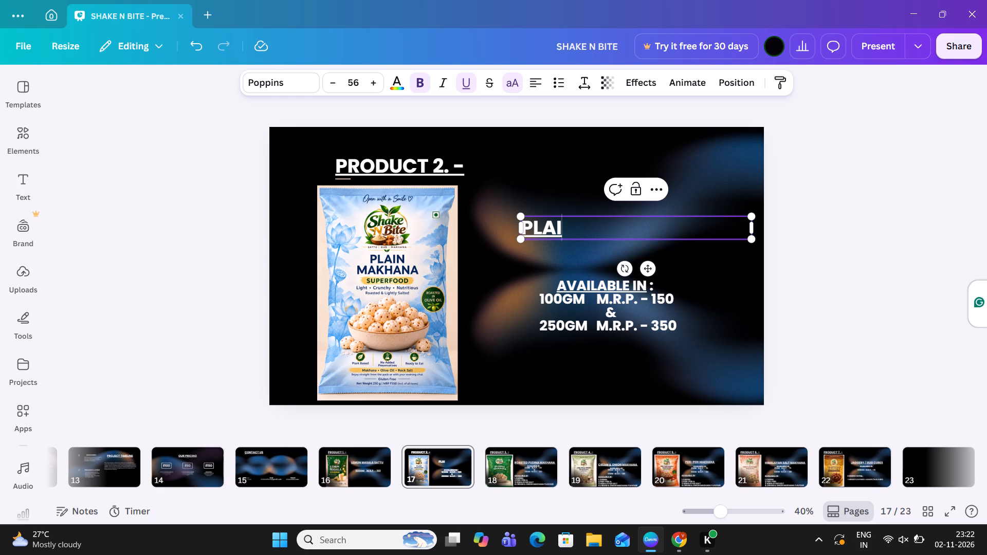
pyautogui.write('n')
pyautogui.press('space')
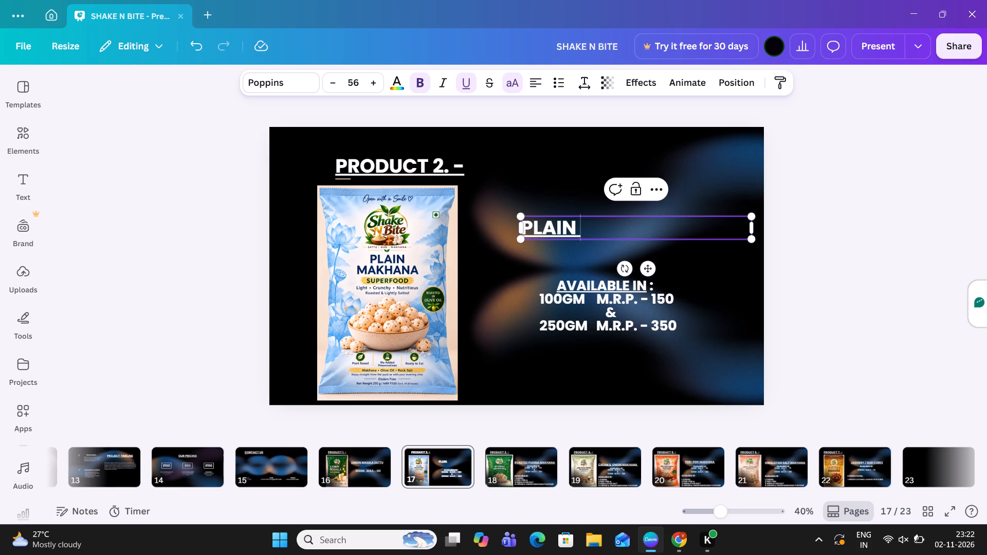
pyautogui.write('makhana')
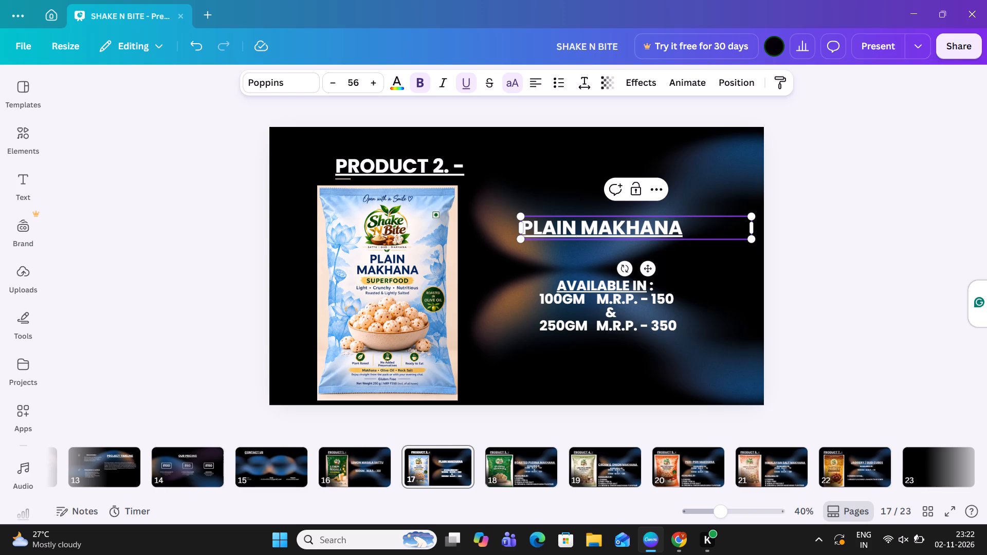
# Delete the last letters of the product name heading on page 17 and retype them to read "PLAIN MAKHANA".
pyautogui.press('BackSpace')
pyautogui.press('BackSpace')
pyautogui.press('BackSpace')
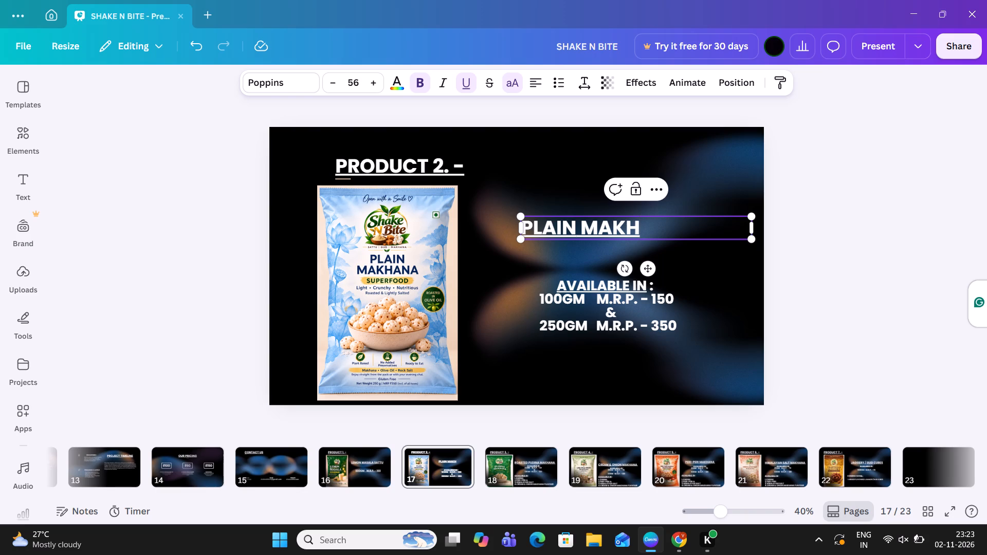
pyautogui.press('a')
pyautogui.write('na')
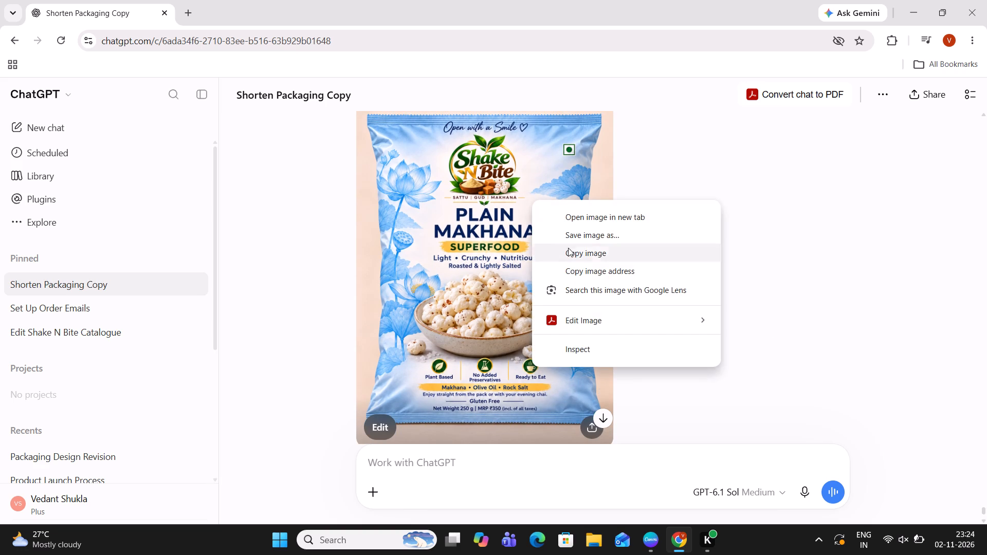
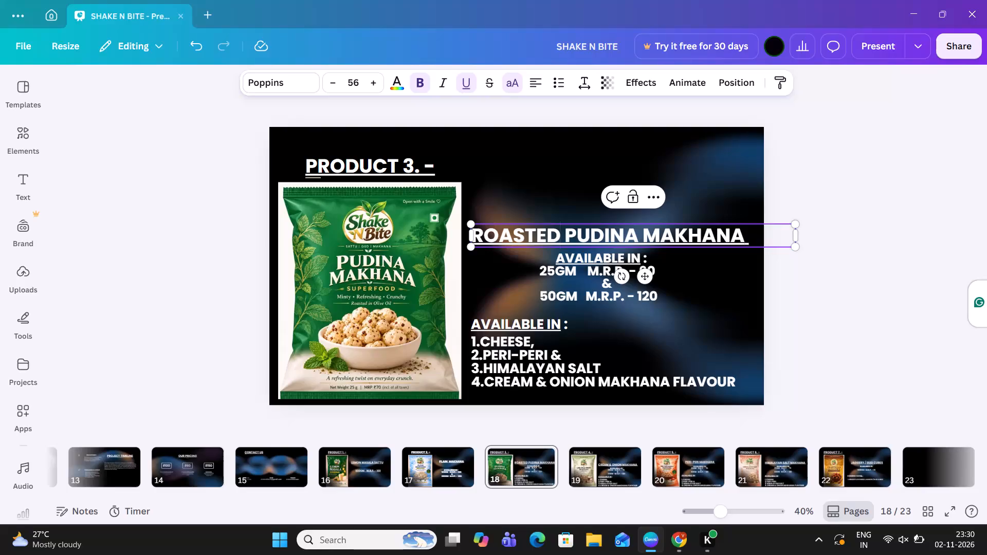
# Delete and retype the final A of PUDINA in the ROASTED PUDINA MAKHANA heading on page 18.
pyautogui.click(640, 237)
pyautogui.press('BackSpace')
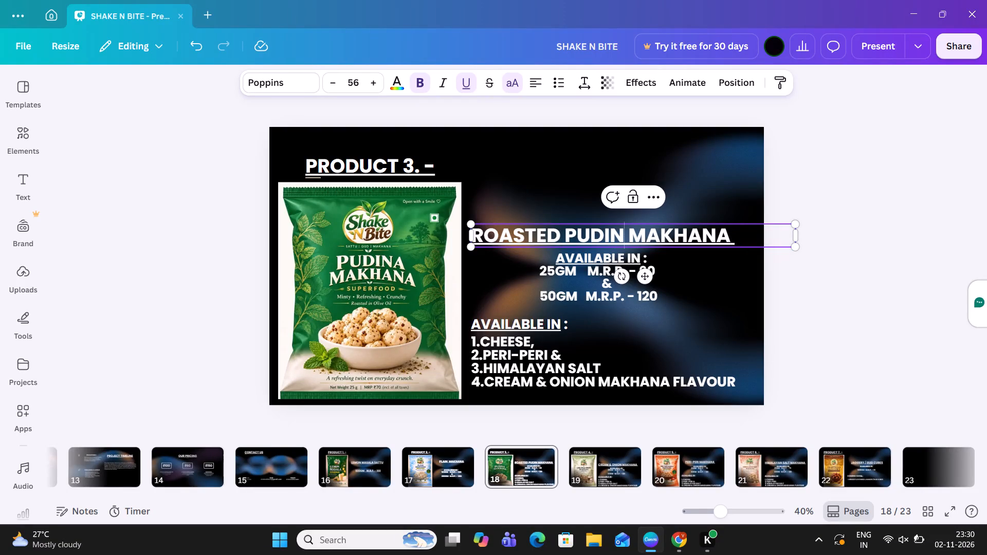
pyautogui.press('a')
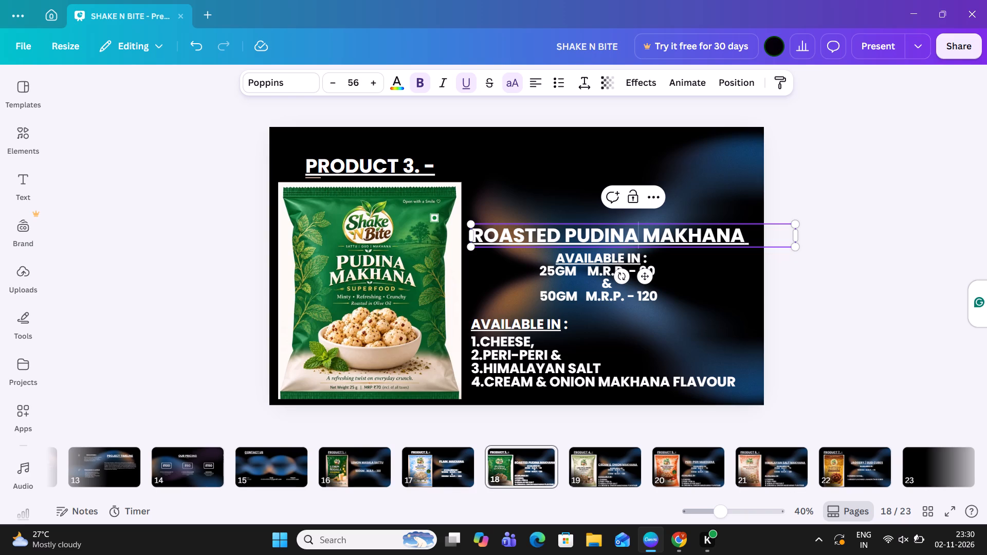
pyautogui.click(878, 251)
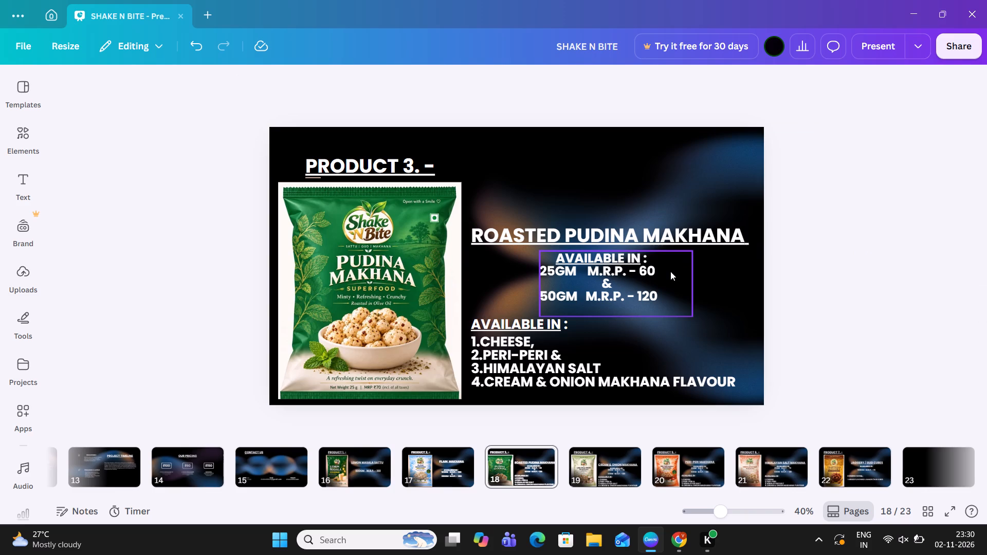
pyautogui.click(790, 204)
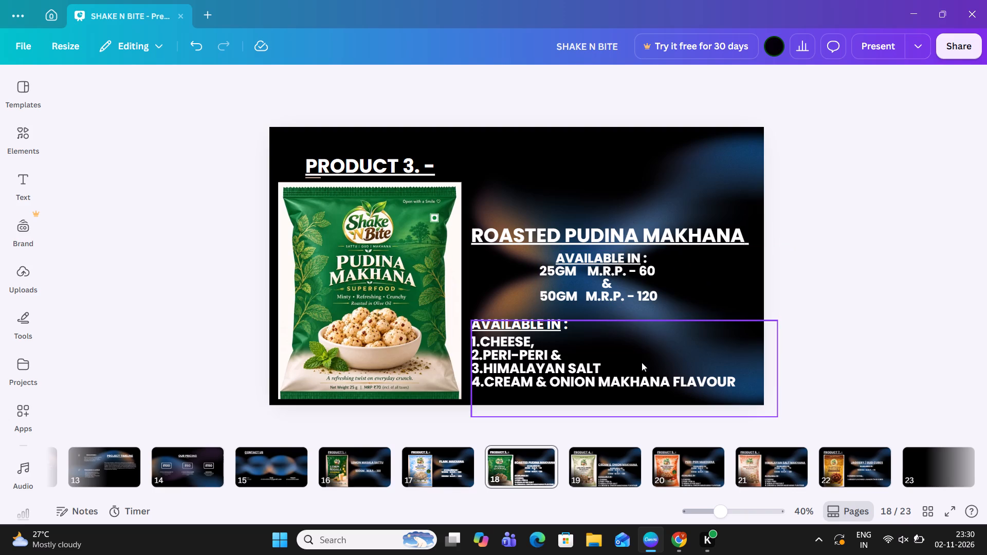
# Go through product pages 19, 20 and 21, checking each packet image, product name and price text.
pyautogui.click(605, 453)
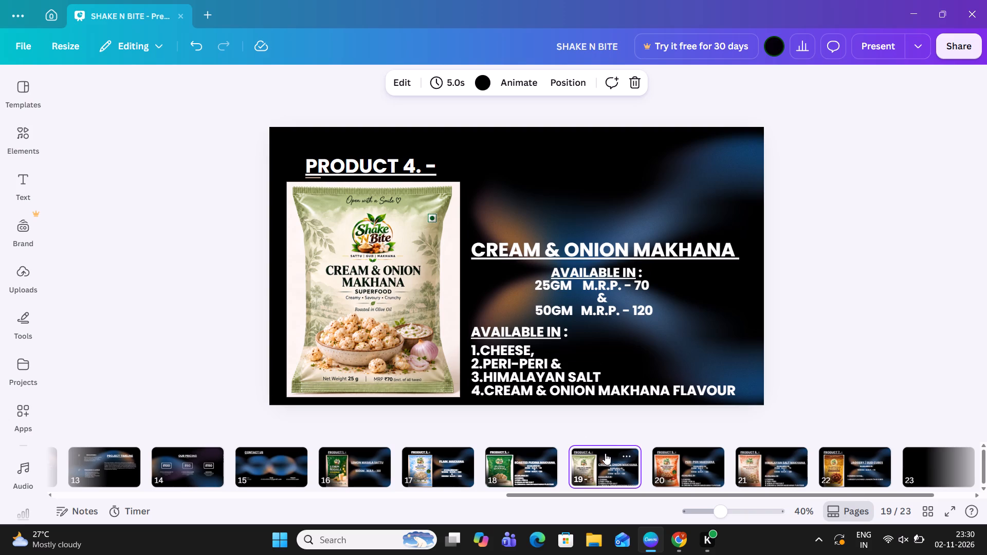
pyautogui.click(682, 461)
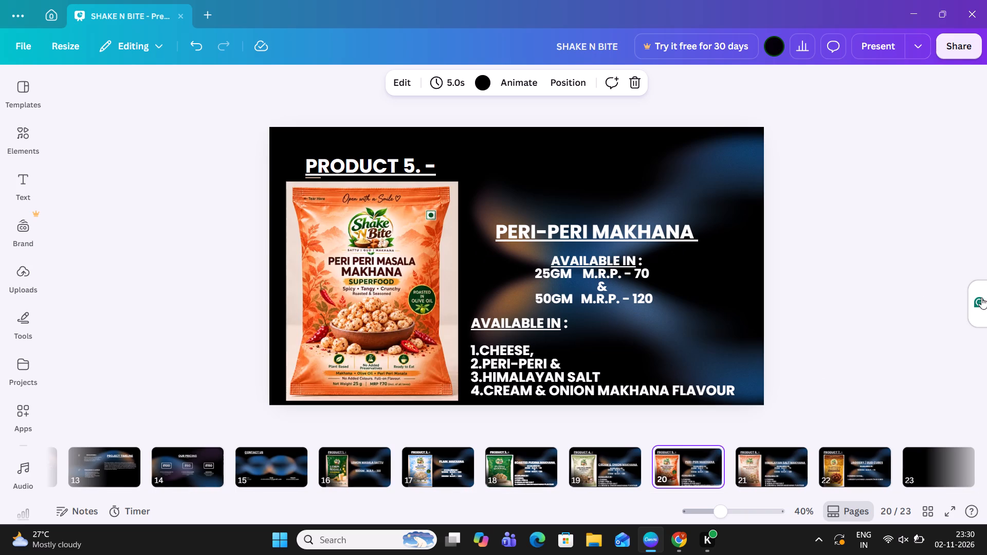
pyautogui.click(881, 288)
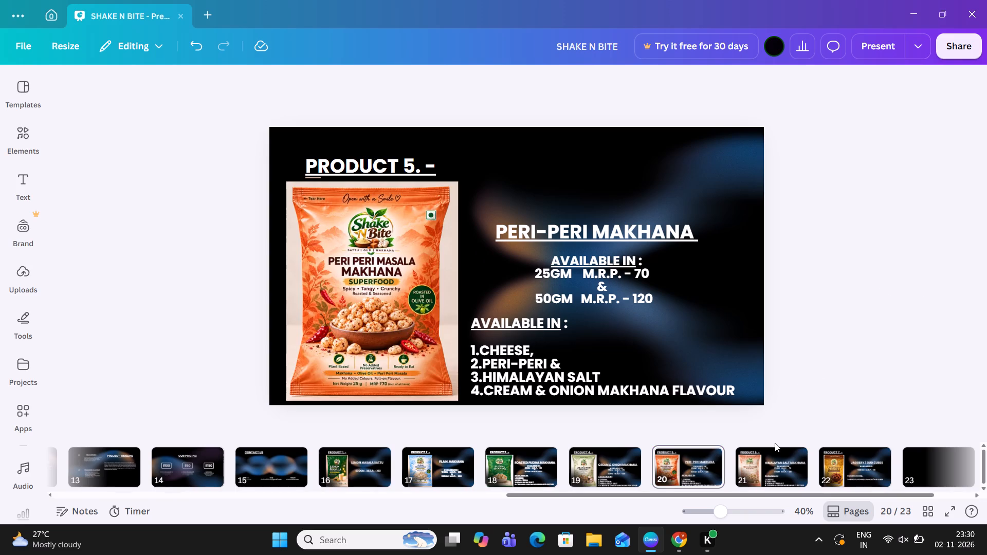
pyautogui.click(764, 462)
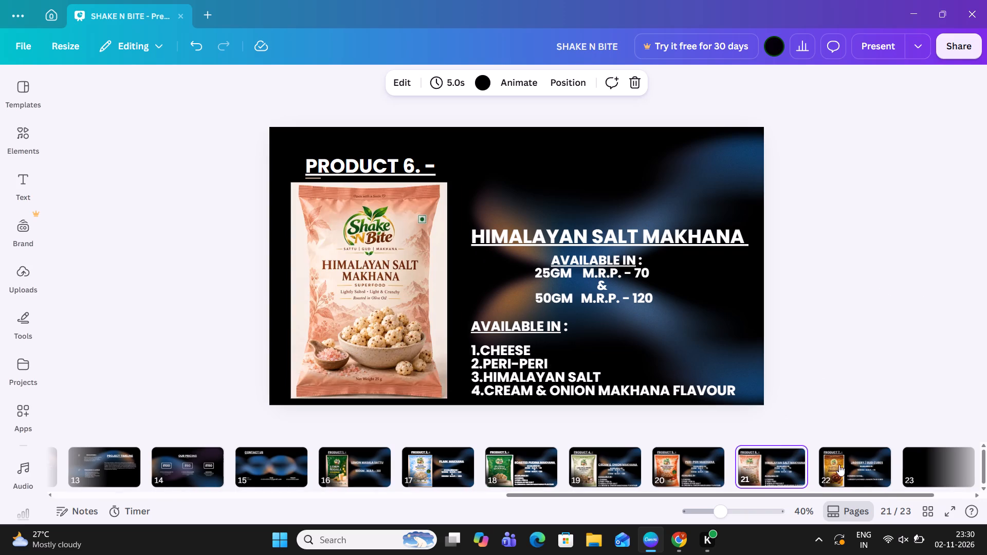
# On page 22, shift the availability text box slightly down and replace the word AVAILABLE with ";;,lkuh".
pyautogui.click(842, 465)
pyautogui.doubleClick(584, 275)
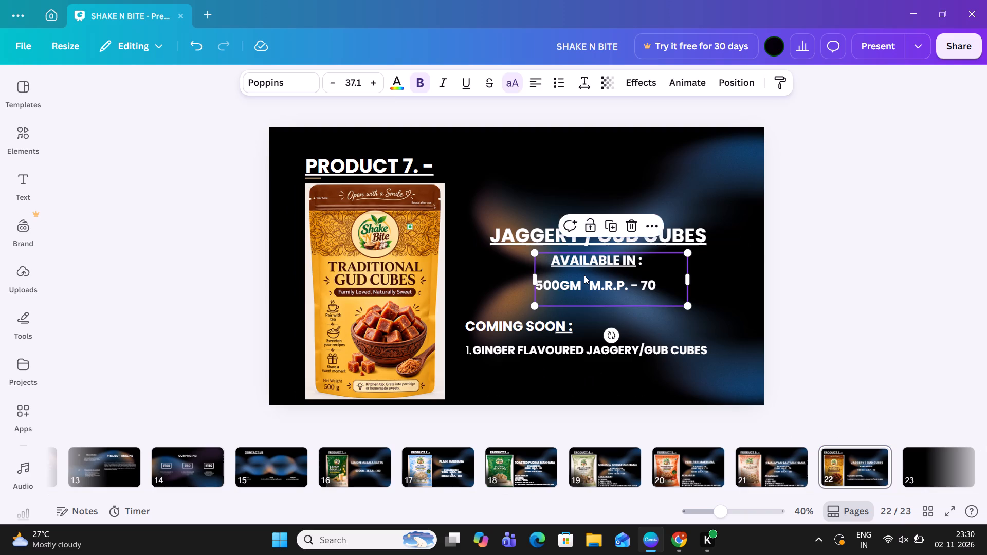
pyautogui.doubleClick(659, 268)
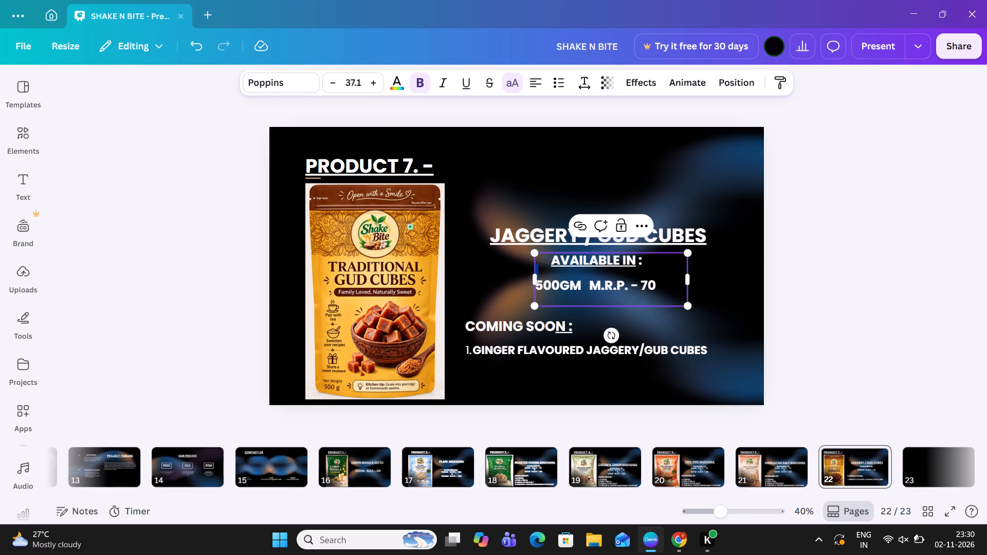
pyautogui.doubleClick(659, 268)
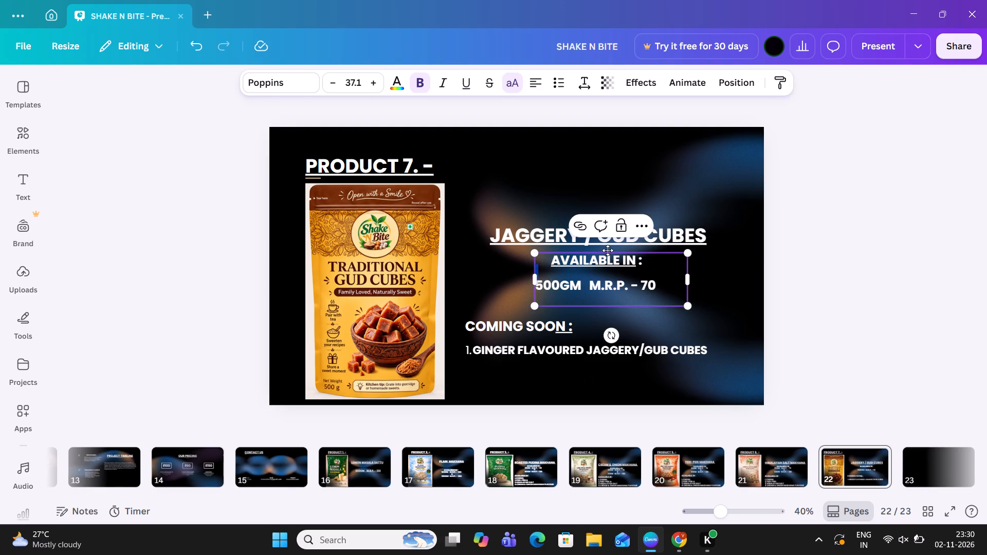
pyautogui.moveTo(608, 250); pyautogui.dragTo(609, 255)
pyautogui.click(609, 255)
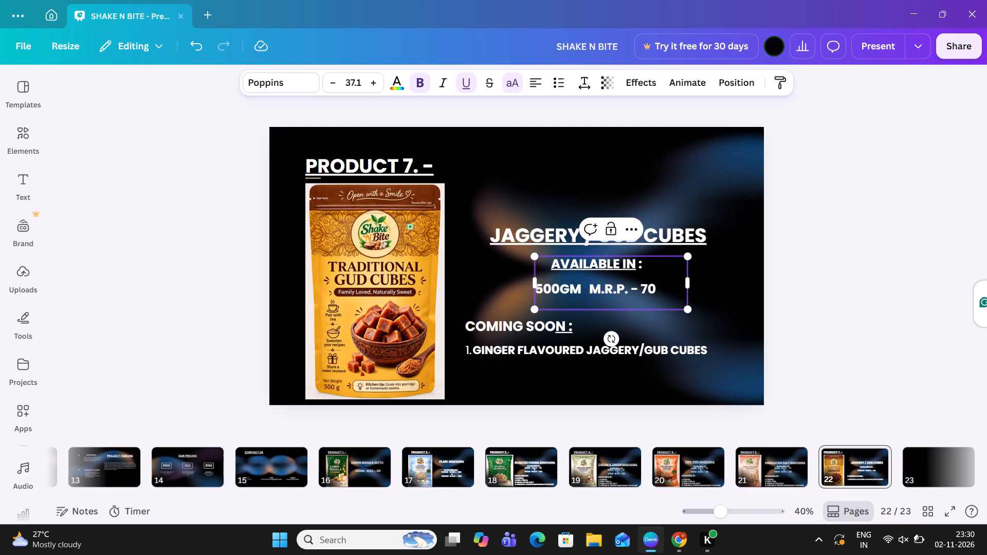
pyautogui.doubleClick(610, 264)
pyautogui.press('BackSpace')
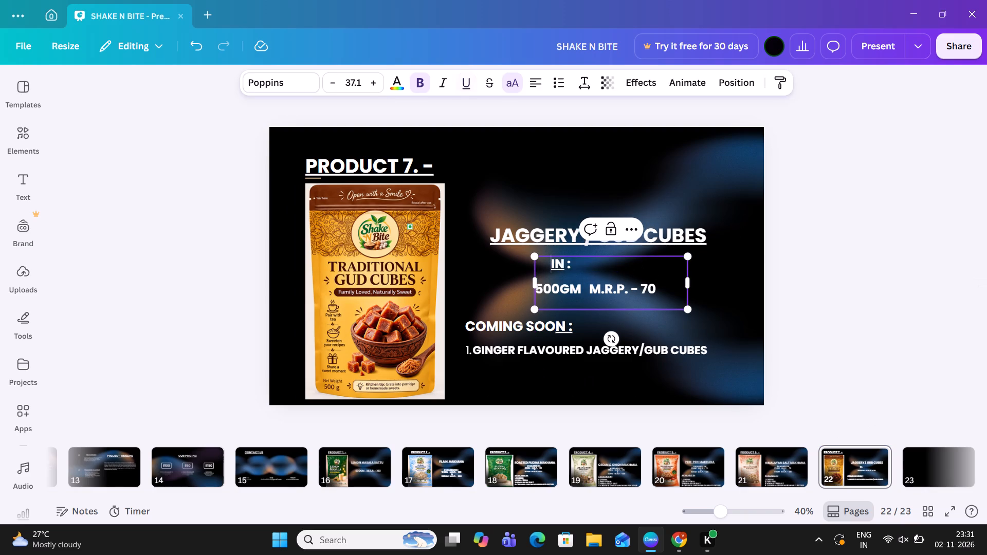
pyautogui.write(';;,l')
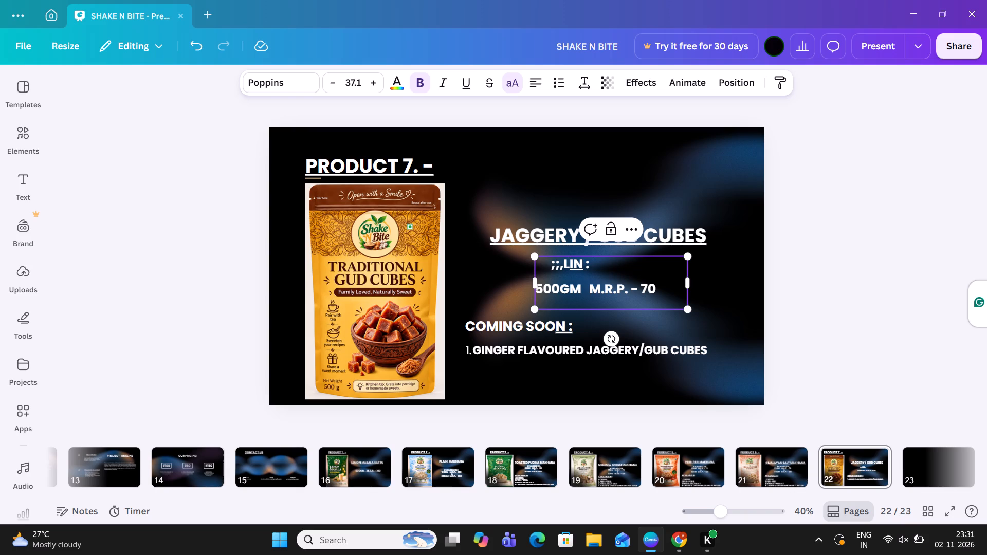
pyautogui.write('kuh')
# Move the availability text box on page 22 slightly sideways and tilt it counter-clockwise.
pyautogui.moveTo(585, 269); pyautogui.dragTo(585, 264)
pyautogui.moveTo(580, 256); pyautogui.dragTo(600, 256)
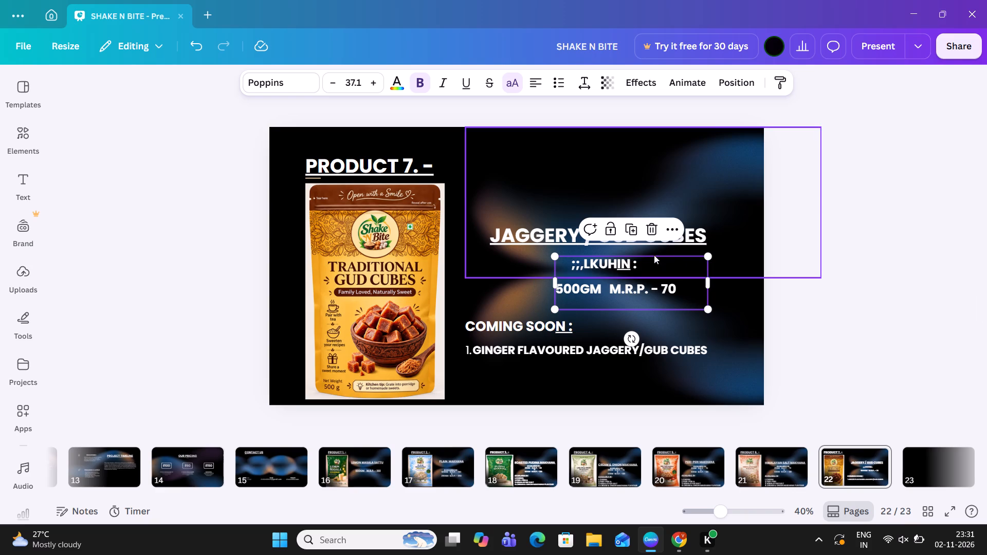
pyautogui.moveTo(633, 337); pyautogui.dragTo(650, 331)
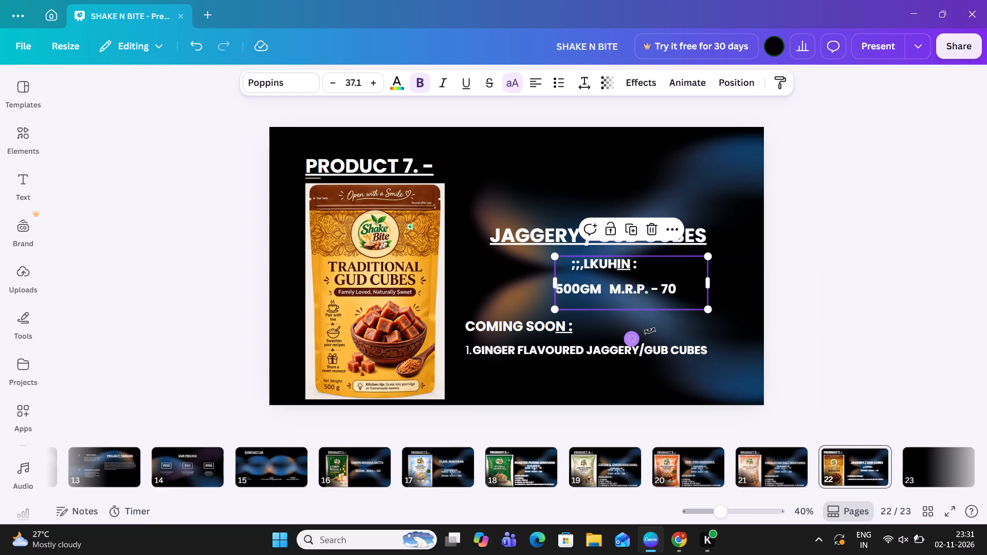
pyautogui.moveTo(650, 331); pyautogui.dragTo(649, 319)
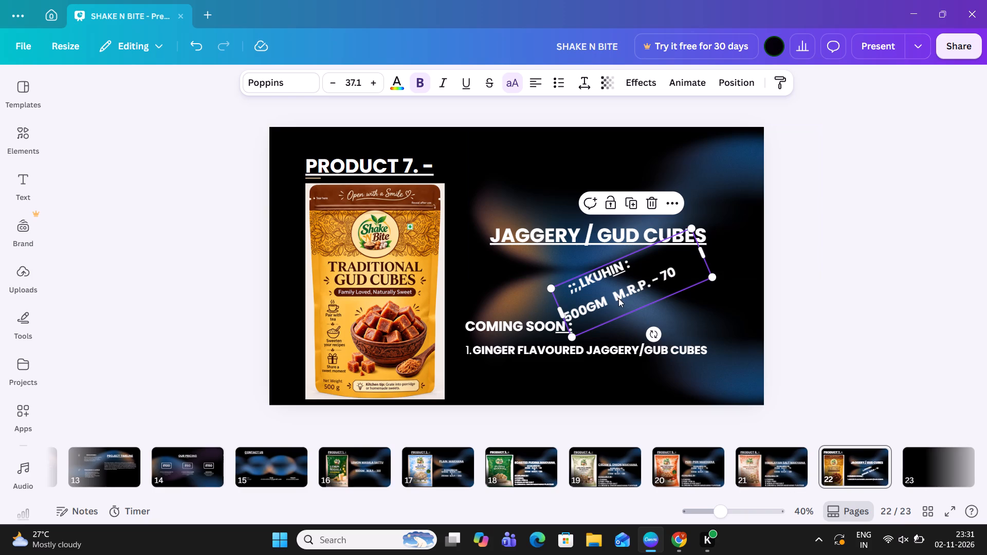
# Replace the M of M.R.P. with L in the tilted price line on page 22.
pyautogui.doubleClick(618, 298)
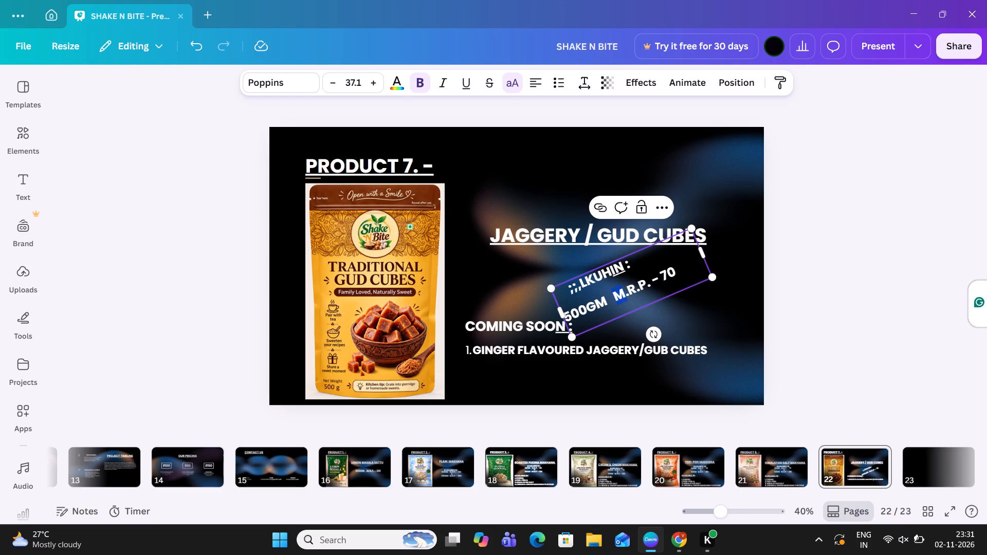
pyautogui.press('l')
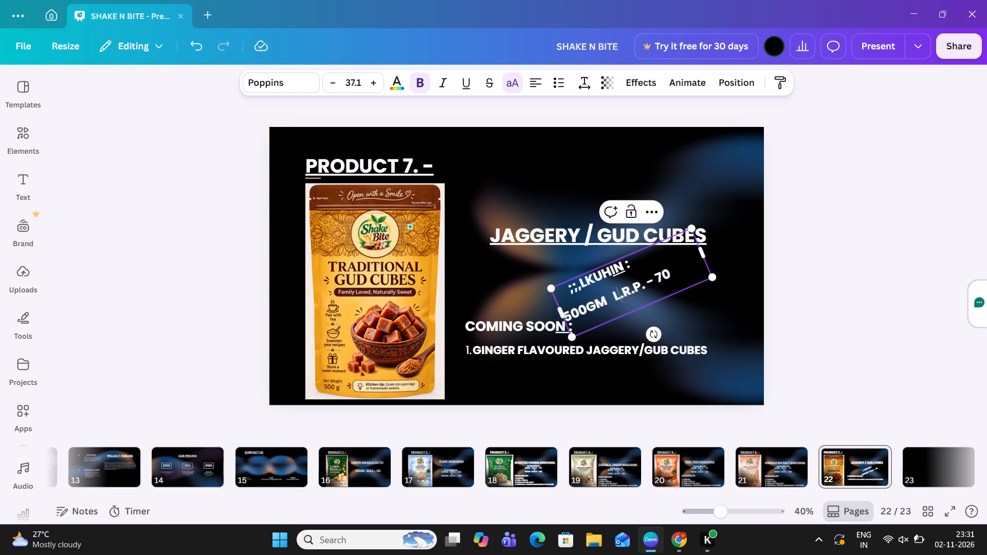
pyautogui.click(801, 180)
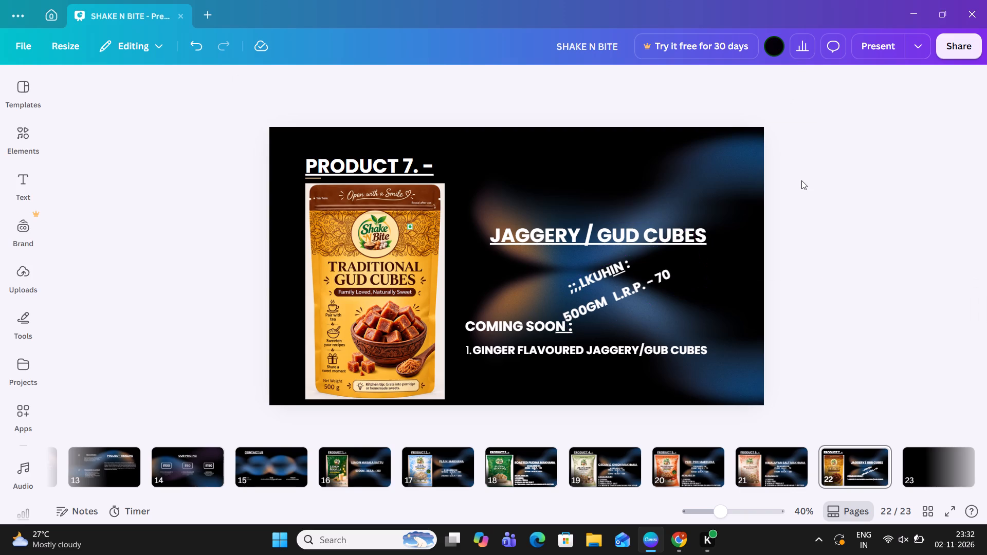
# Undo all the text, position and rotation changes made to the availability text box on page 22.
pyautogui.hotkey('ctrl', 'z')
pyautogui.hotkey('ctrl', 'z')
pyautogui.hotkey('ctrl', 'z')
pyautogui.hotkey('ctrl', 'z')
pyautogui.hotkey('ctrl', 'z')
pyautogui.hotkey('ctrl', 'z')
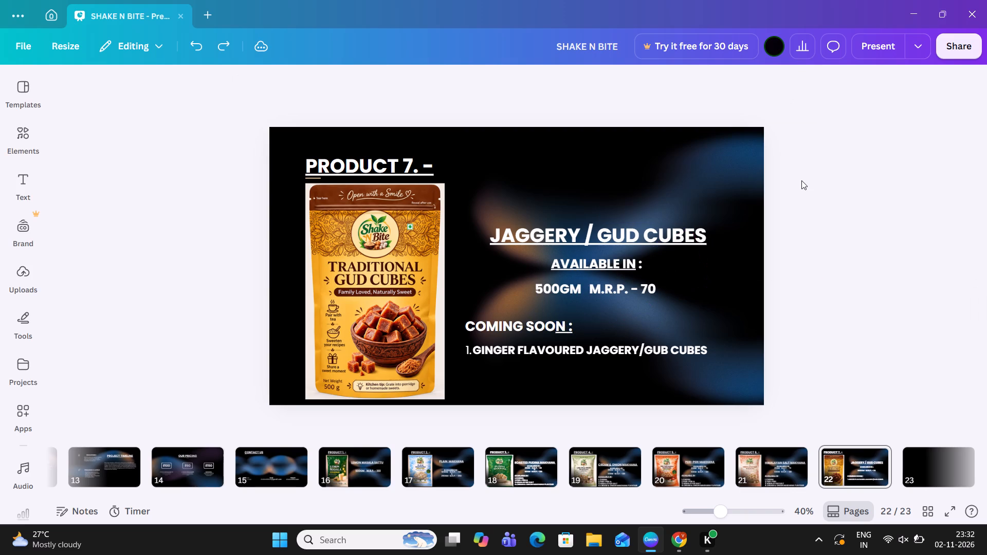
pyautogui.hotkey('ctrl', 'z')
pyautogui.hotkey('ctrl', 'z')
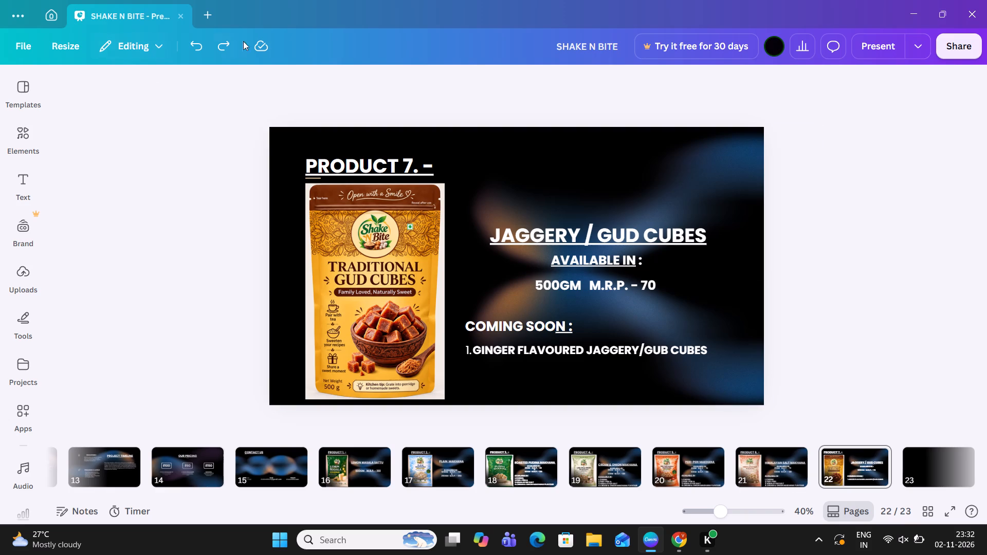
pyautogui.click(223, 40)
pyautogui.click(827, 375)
# Review the Plain Makhana page 17 and the Lemon Masala Sattu page 16.
pyautogui.click(418, 465)
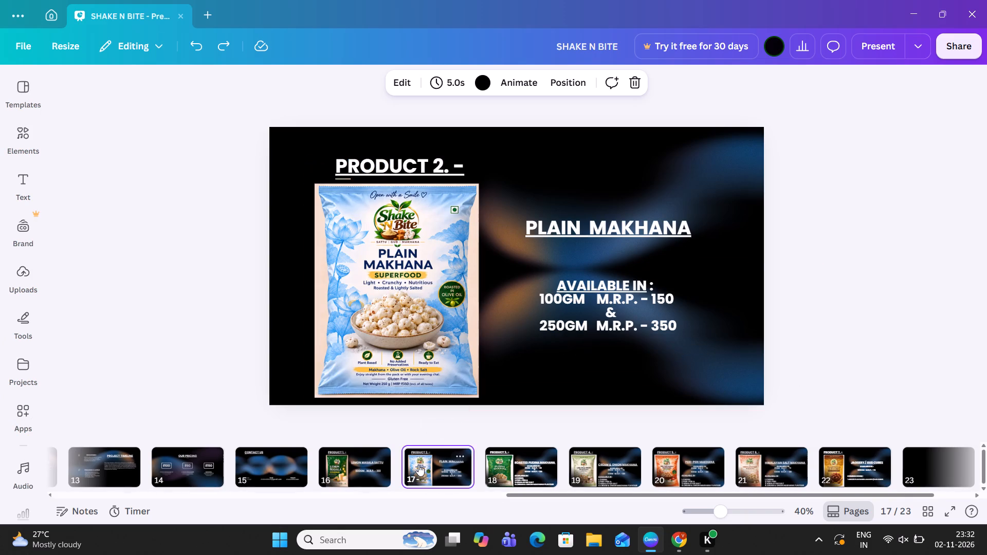
pyautogui.click(349, 477)
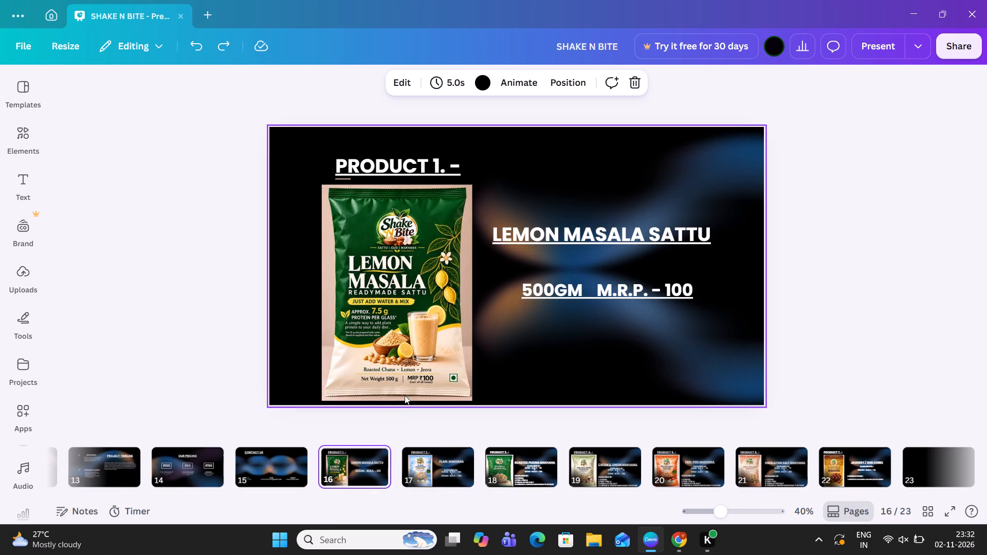
pyautogui.click(905, 300)
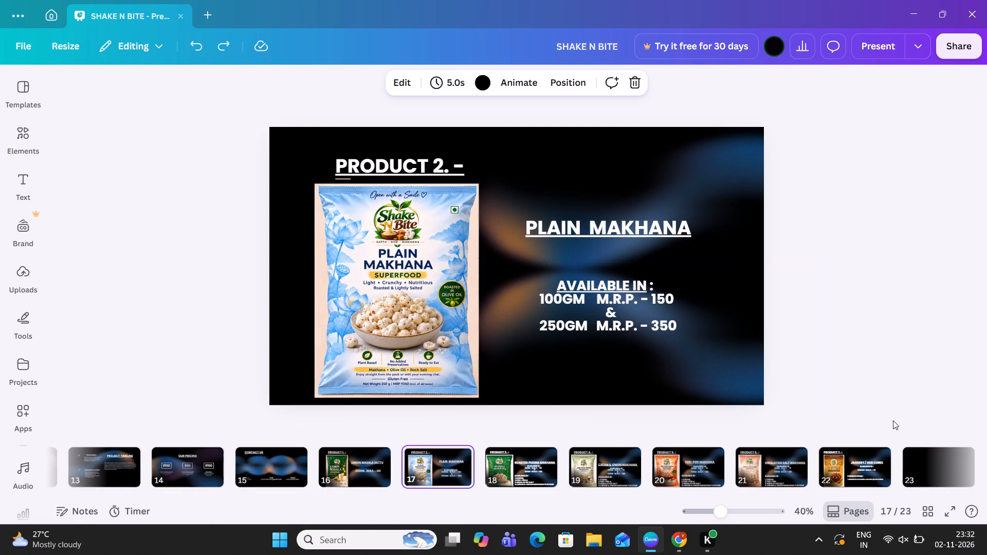
# Return to page 22 to view the Jaggery / Gud Cubes product page.
pyautogui.click(847, 469)
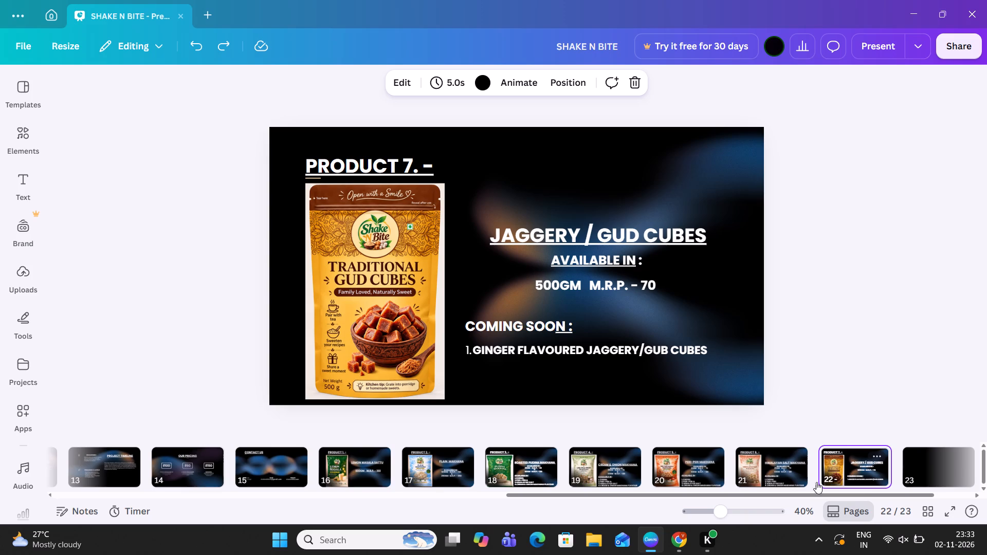
pyautogui.click(855, 379)
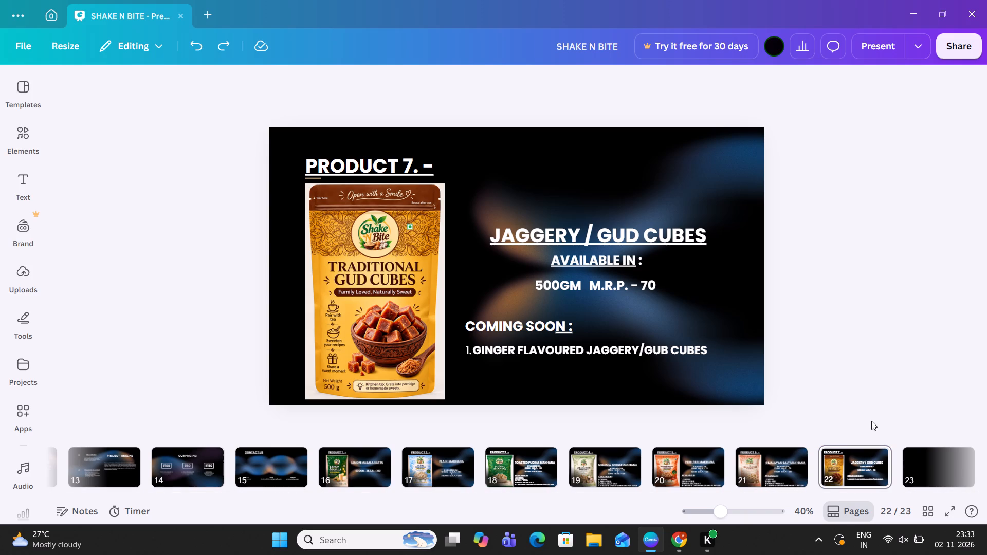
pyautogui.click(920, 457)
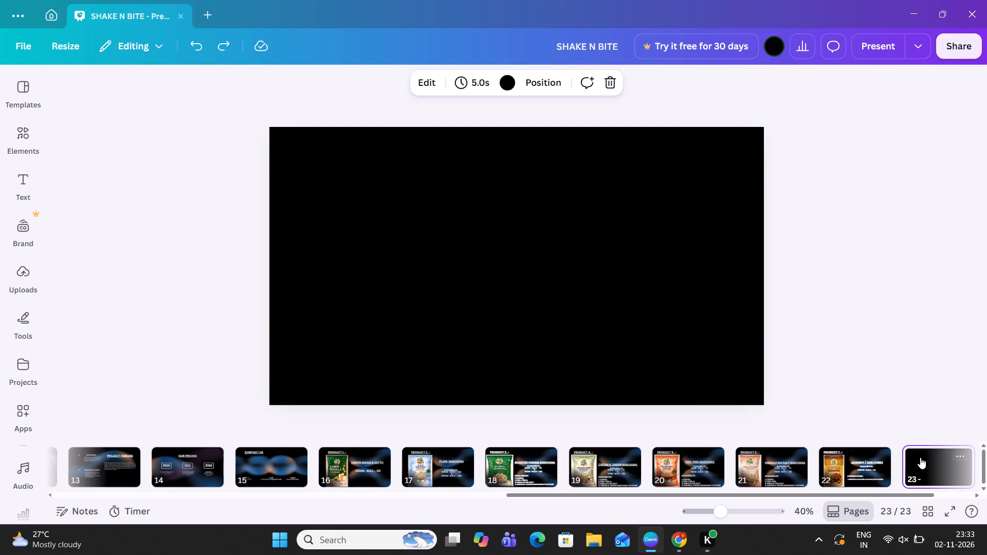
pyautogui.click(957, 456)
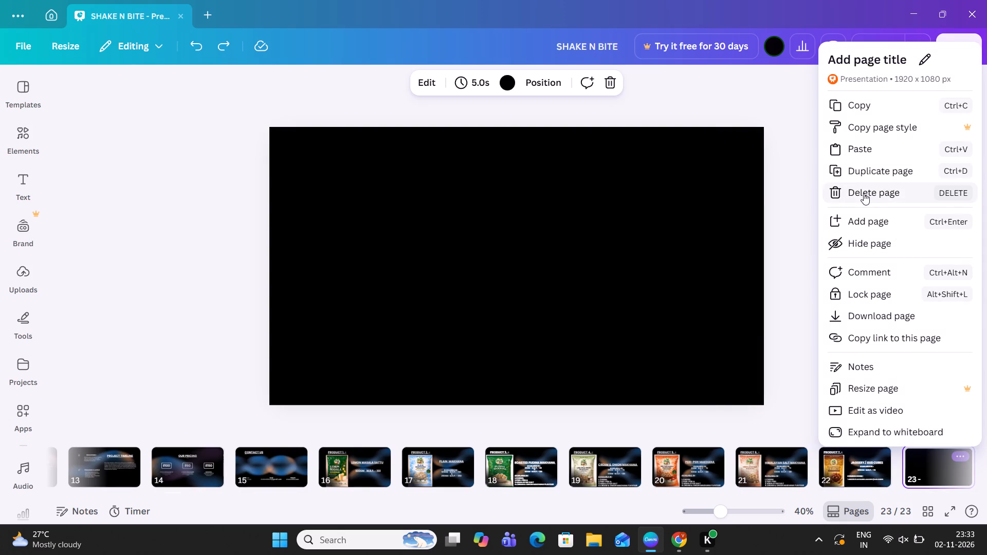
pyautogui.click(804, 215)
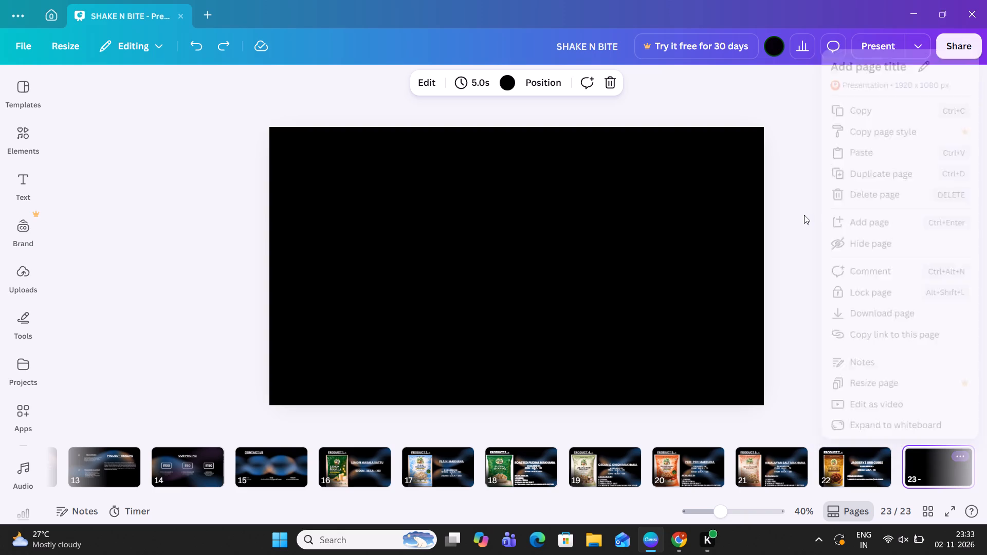
# Copy the upper blue-orange gradient wave from page 22 onto blank page 23 and place it in the page's bottom-left corner.
pyautogui.click(847, 455)
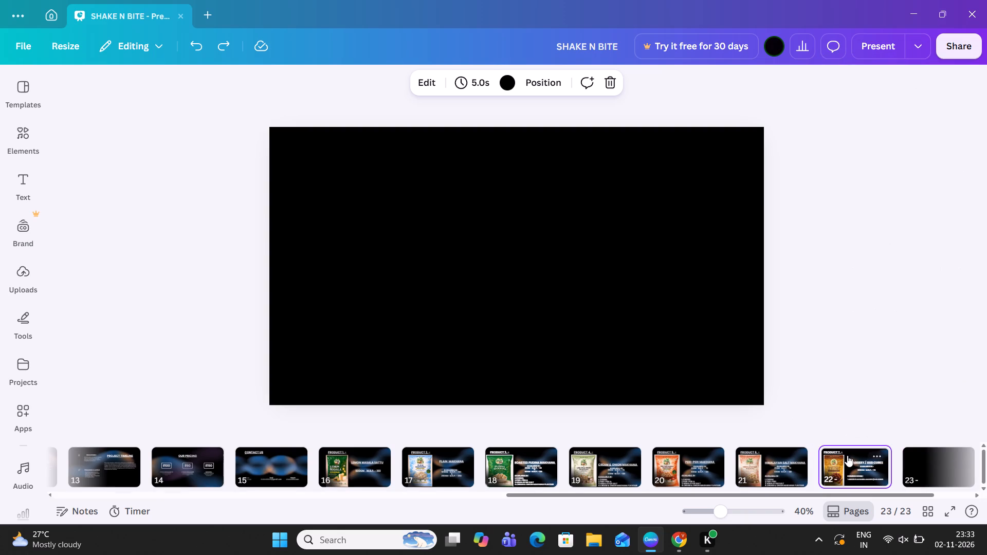
pyautogui.click(618, 180)
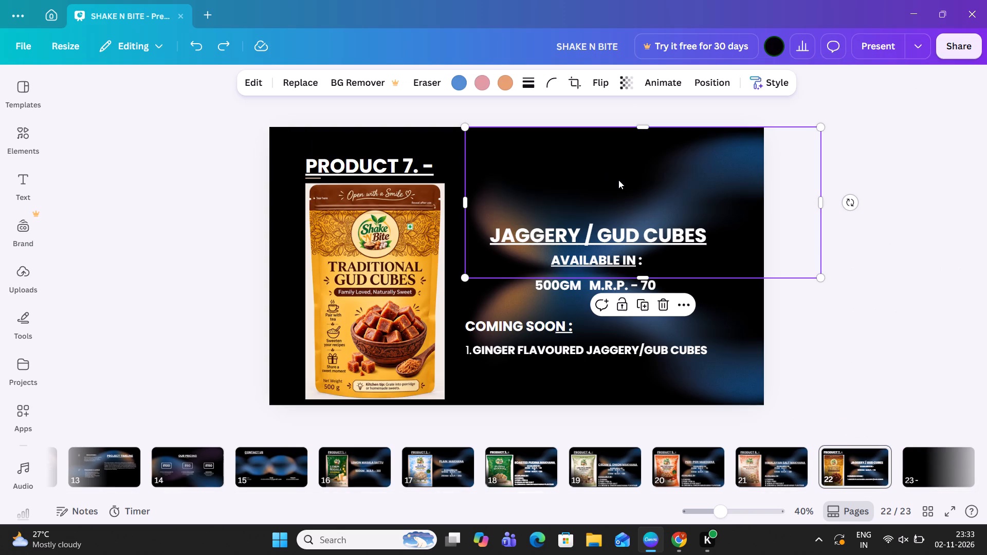
pyautogui.hotkey('ctrl', 'c')
pyautogui.click(925, 451)
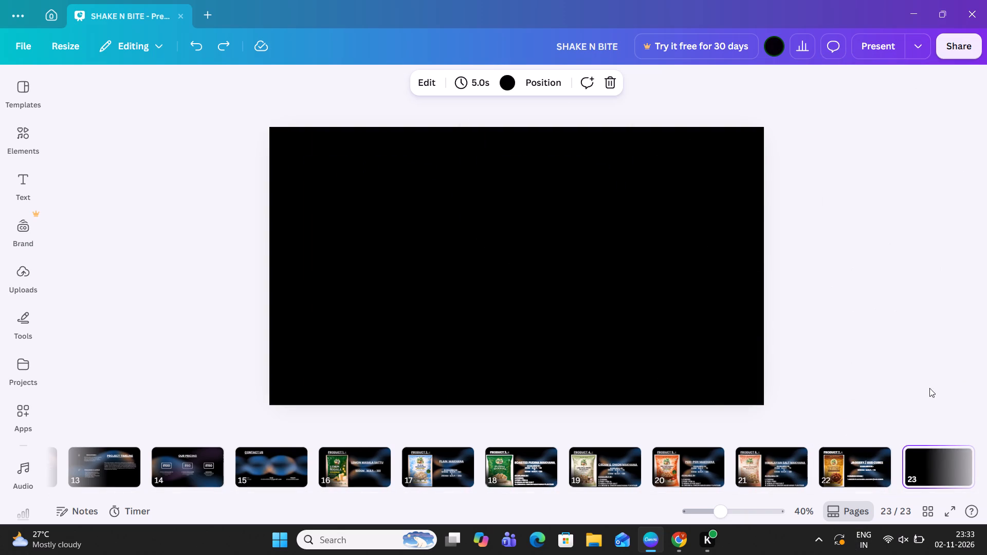
pyautogui.click(473, 249)
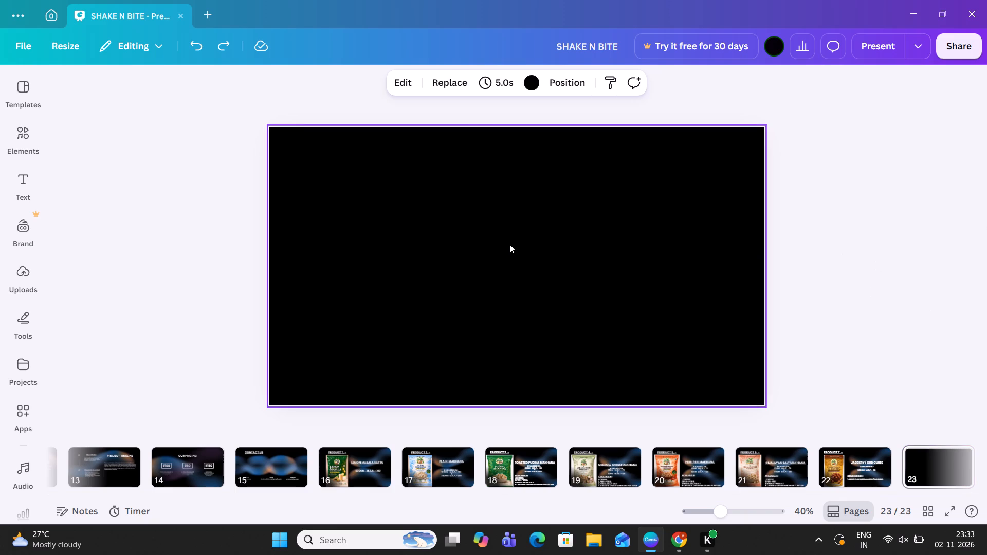
pyautogui.hotkey('ctrl', 'v')
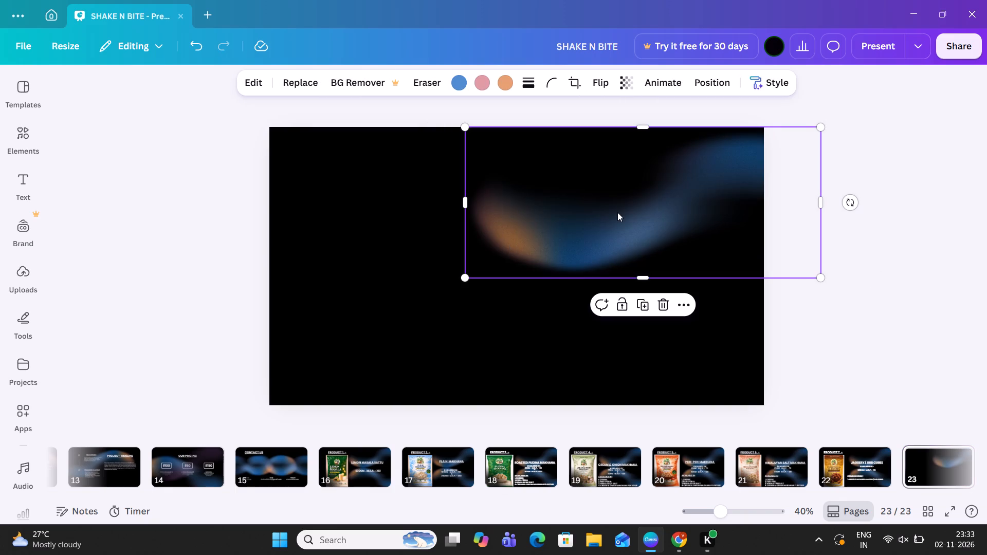
pyautogui.moveTo(617, 212); pyautogui.dragTo(414, 335)
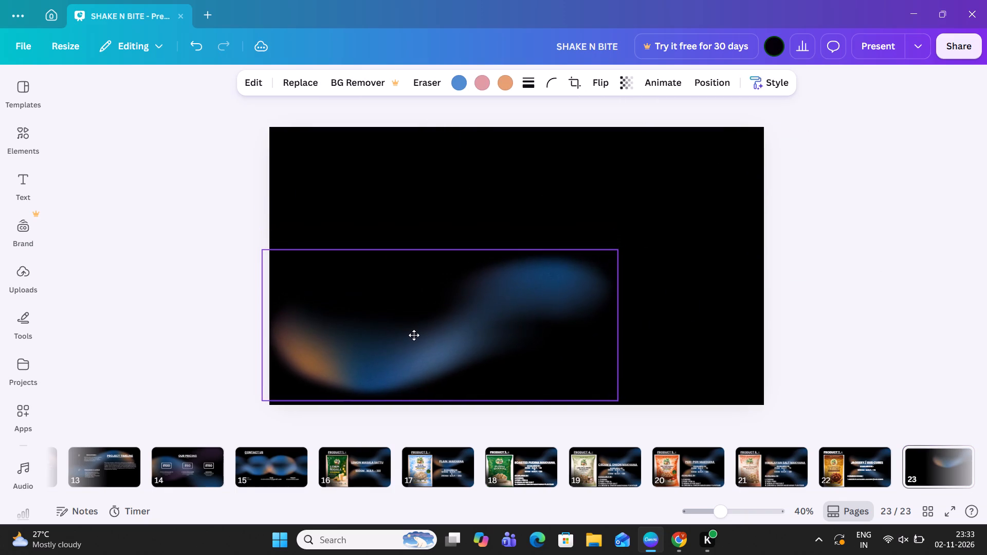
pyautogui.moveTo(414, 335); pyautogui.dragTo(418, 345)
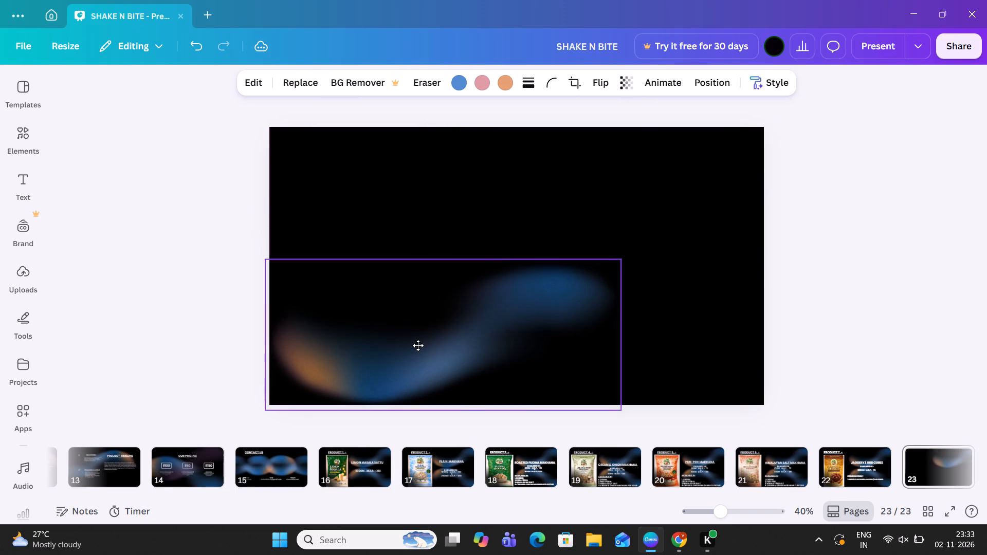
pyautogui.moveTo(418, 345); pyautogui.dragTo(413, 346)
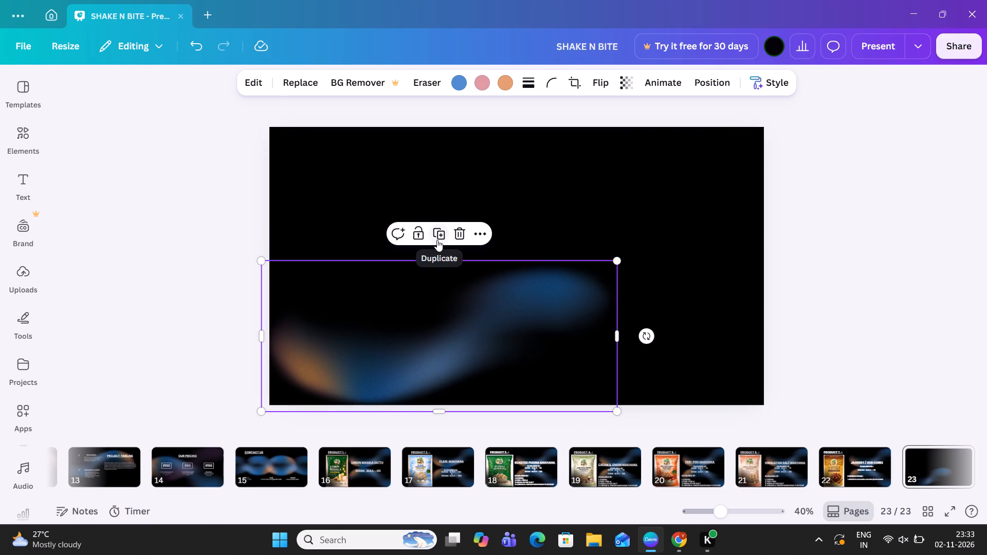
# Duplicate the gradient wave on page 23, rotate the copy half a turn and move it to the upper part of the page.
pyautogui.click(437, 240)
pyautogui.moveTo(585, 303); pyautogui.dragTo(730, 172)
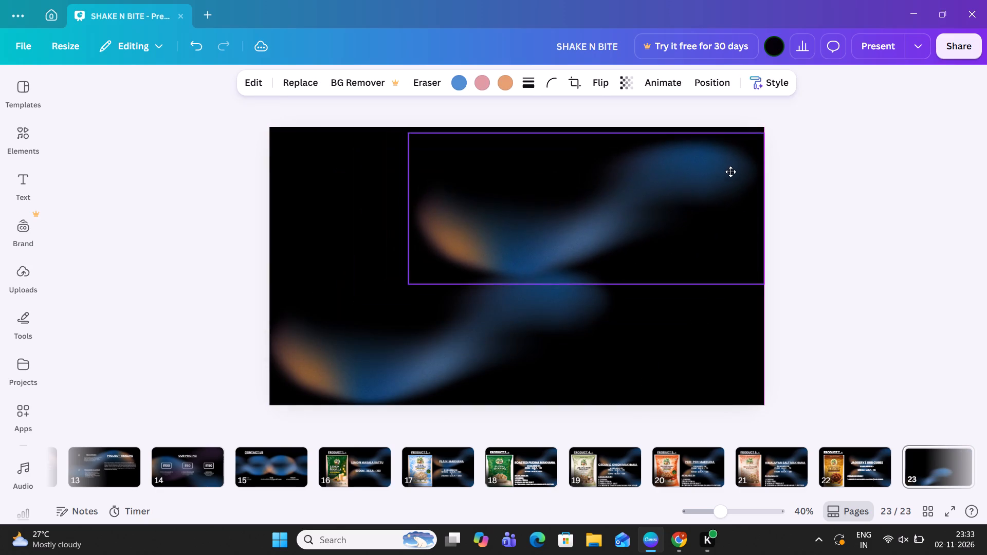
pyautogui.moveTo(730, 172); pyautogui.dragTo(607, 176)
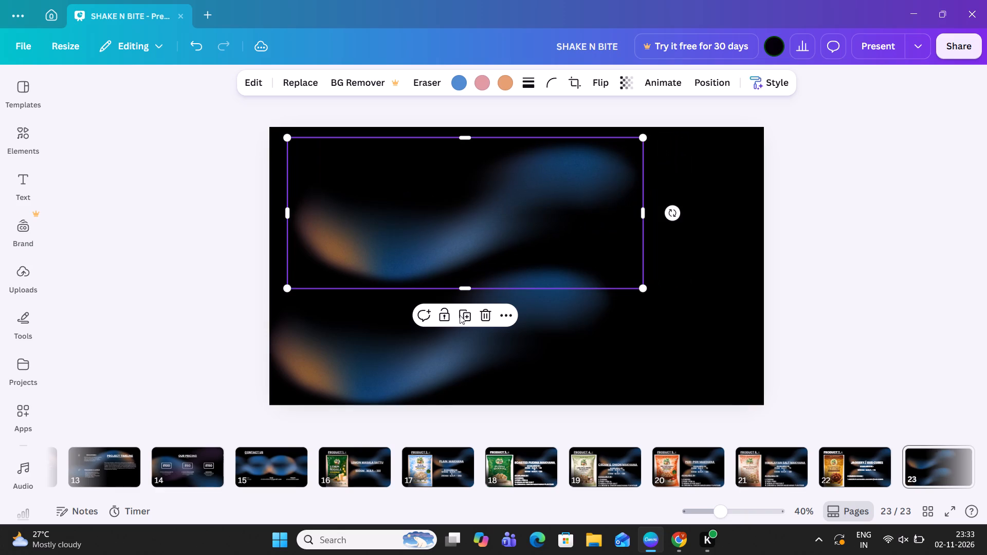
pyautogui.moveTo(676, 215); pyautogui.dragTo(653, 255)
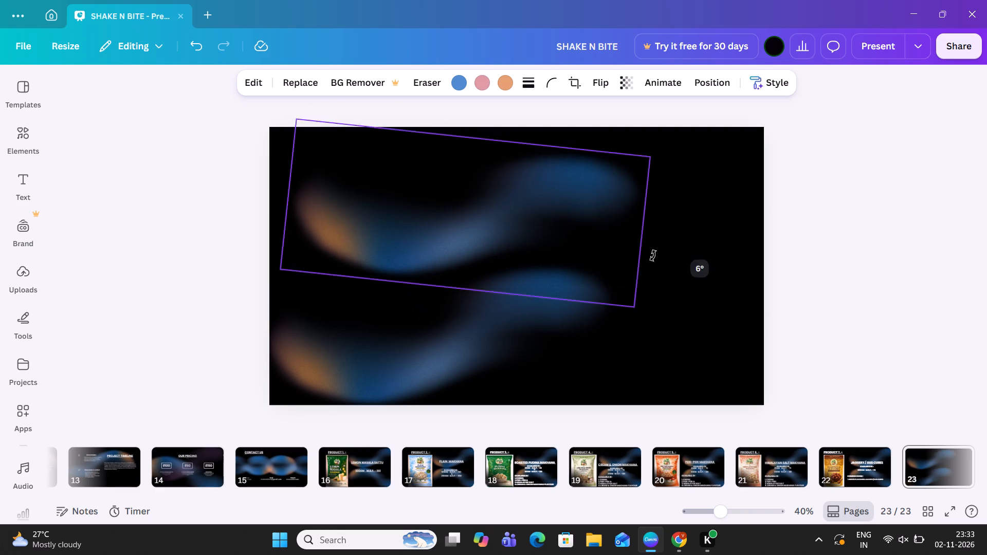
pyautogui.moveTo(653, 255); pyautogui.dragTo(317, 290)
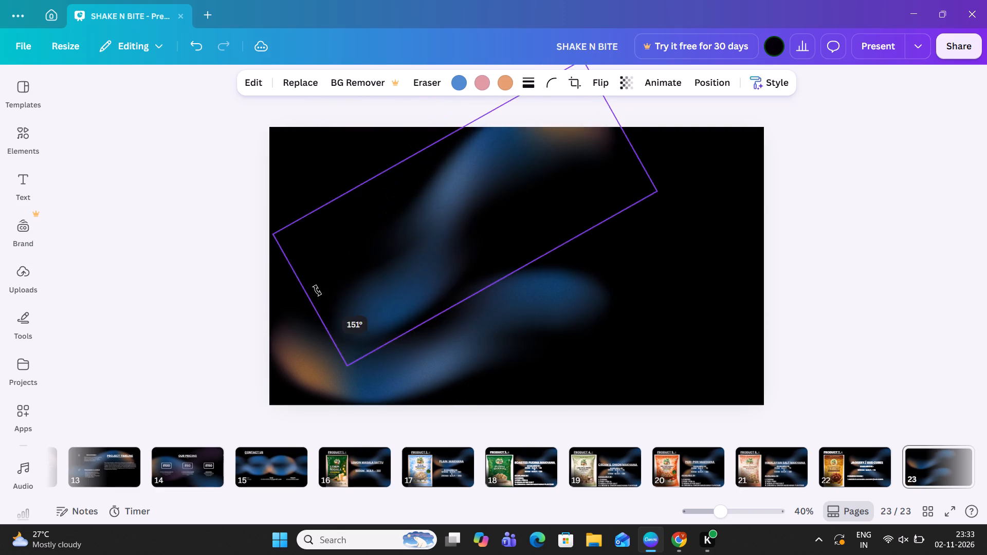
pyautogui.moveTo(317, 290); pyautogui.dragTo(268, 216)
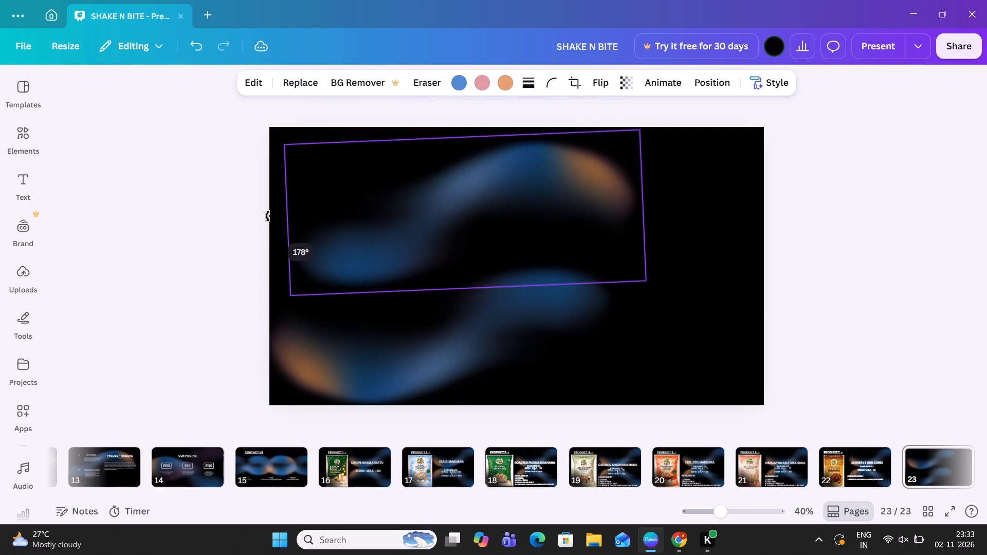
pyautogui.moveTo(268, 216); pyautogui.dragTo(268, 214)
pyautogui.moveTo(359, 235); pyautogui.dragTo(307, 277)
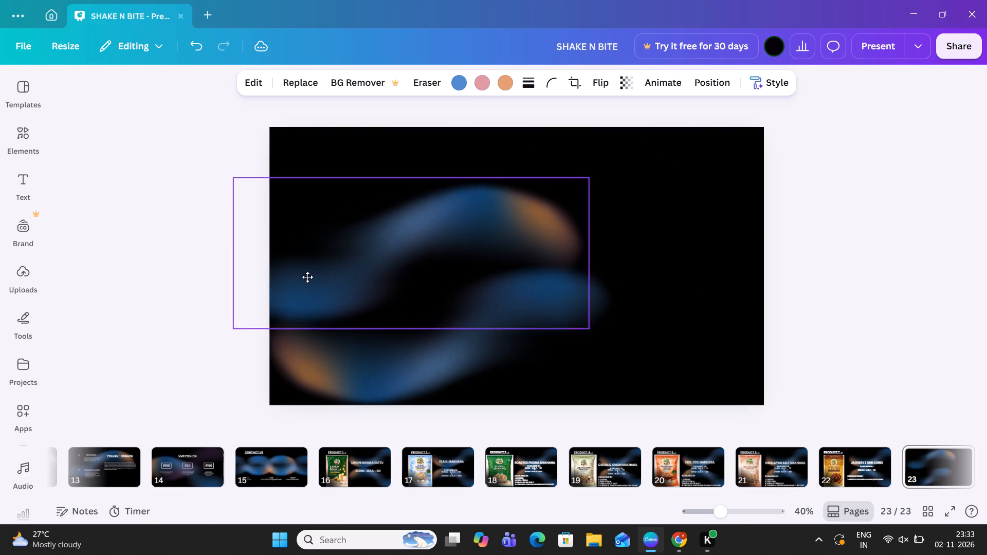
pyautogui.moveTo(307, 277); pyautogui.dragTo(541, 331)
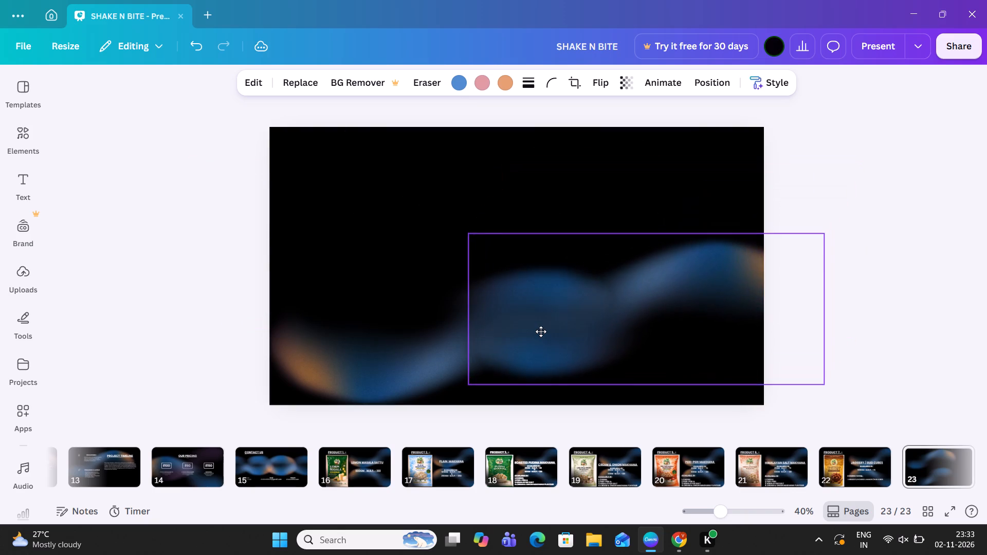
pyautogui.moveTo(541, 331); pyautogui.dragTo(430, 237)
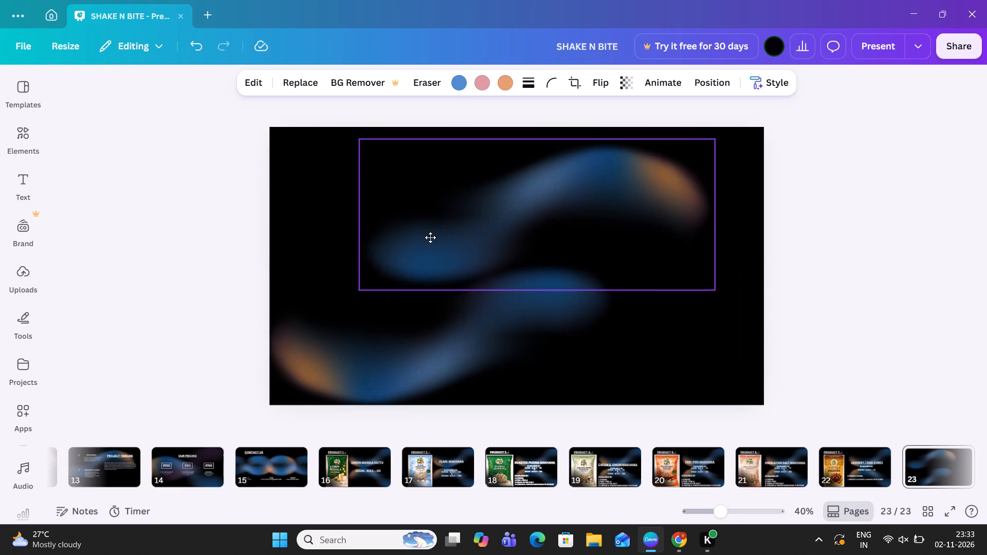
pyautogui.moveTo(430, 237); pyautogui.dragTo(363, 301)
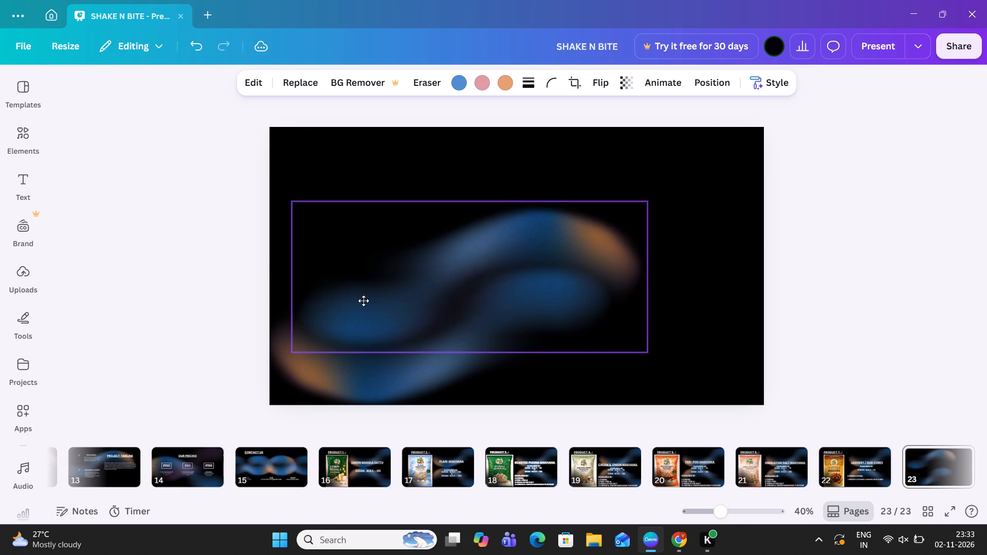
pyautogui.moveTo(363, 301); pyautogui.dragTo(363, 302)
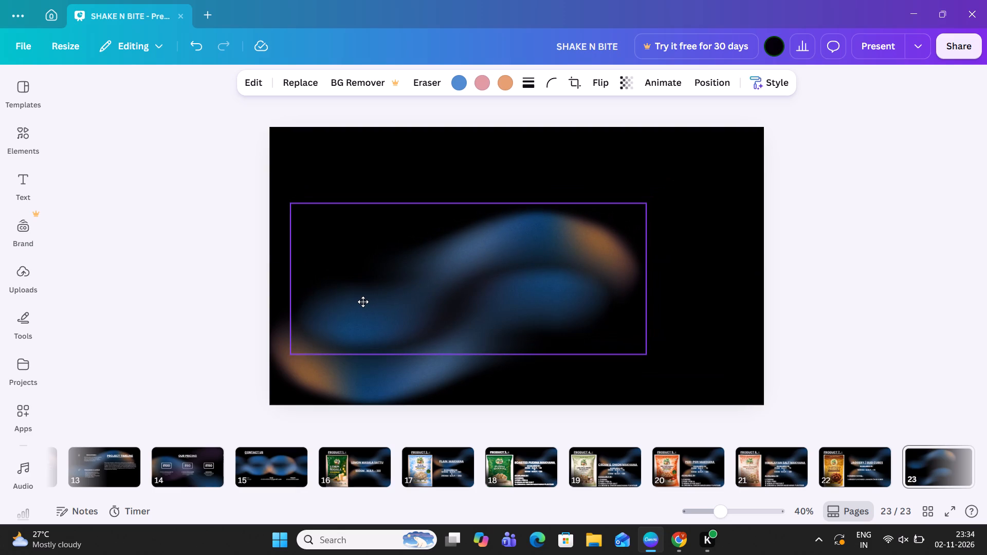
pyautogui.moveTo(363, 302); pyautogui.dragTo(486, 225)
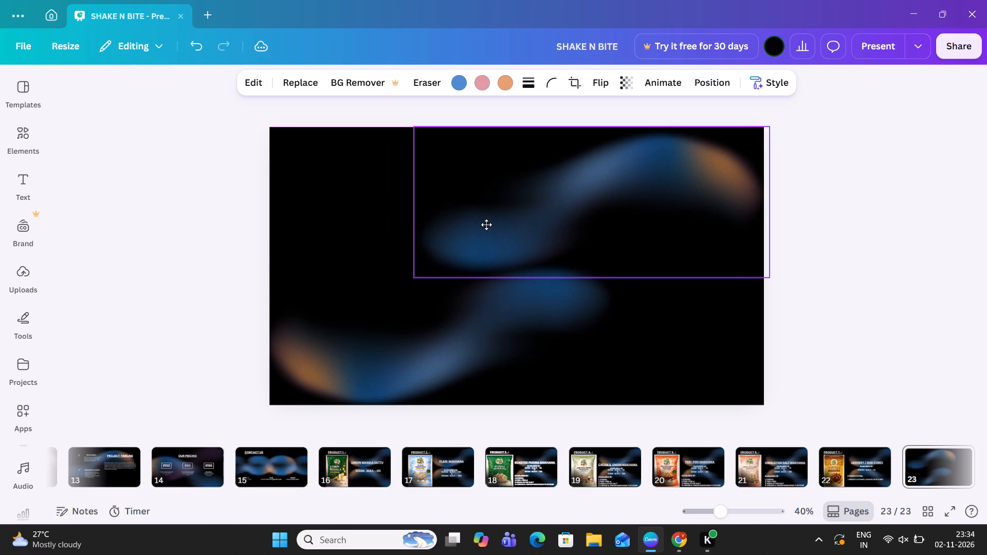
pyautogui.moveTo(486, 225); pyautogui.dragTo(447, 238)
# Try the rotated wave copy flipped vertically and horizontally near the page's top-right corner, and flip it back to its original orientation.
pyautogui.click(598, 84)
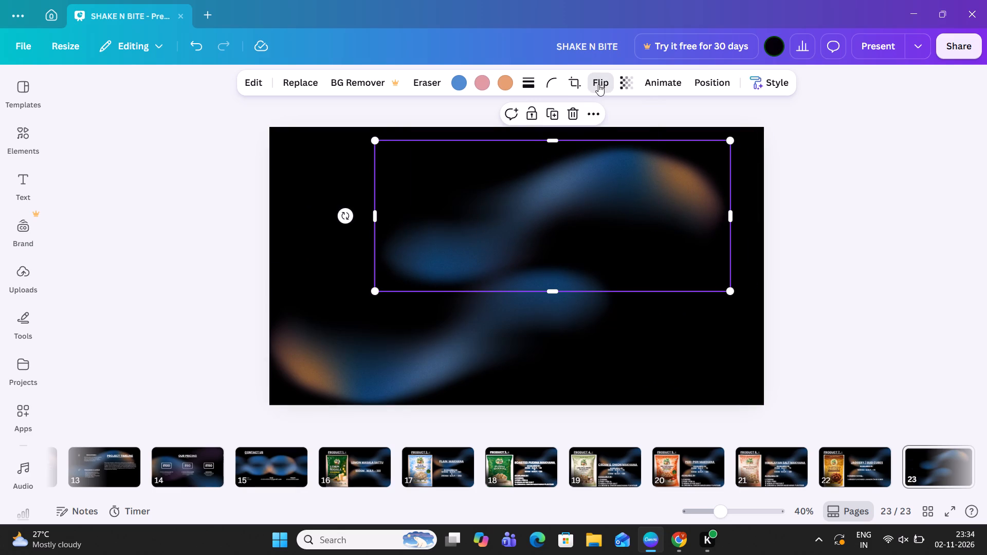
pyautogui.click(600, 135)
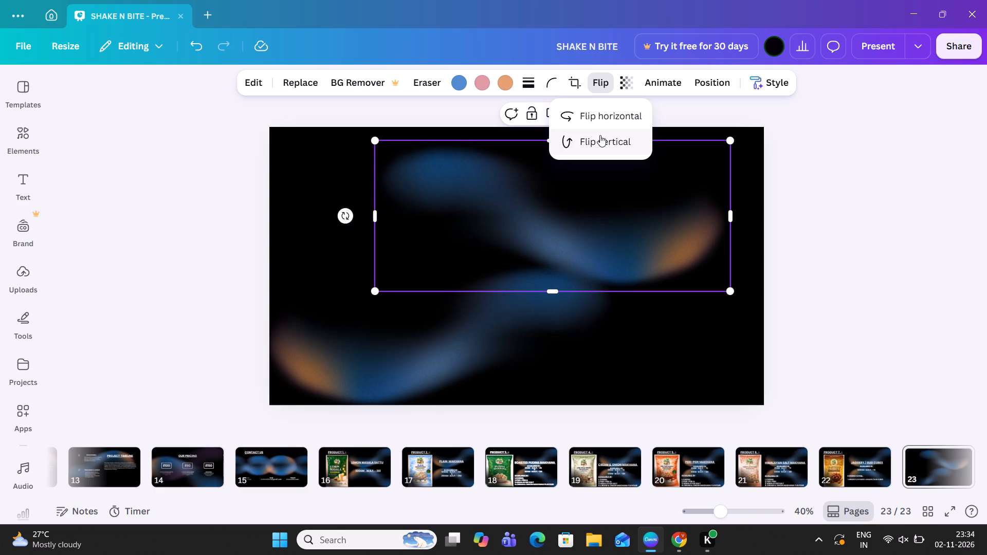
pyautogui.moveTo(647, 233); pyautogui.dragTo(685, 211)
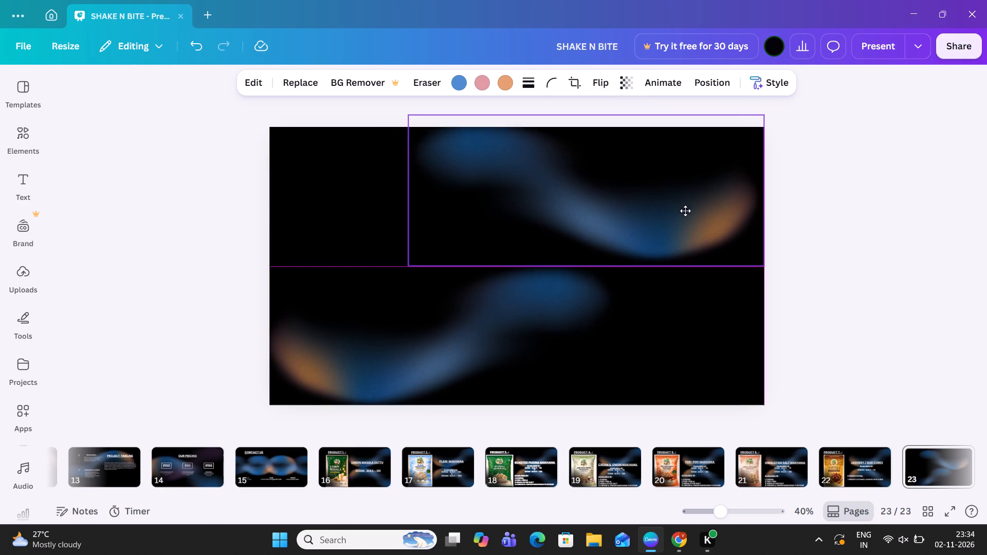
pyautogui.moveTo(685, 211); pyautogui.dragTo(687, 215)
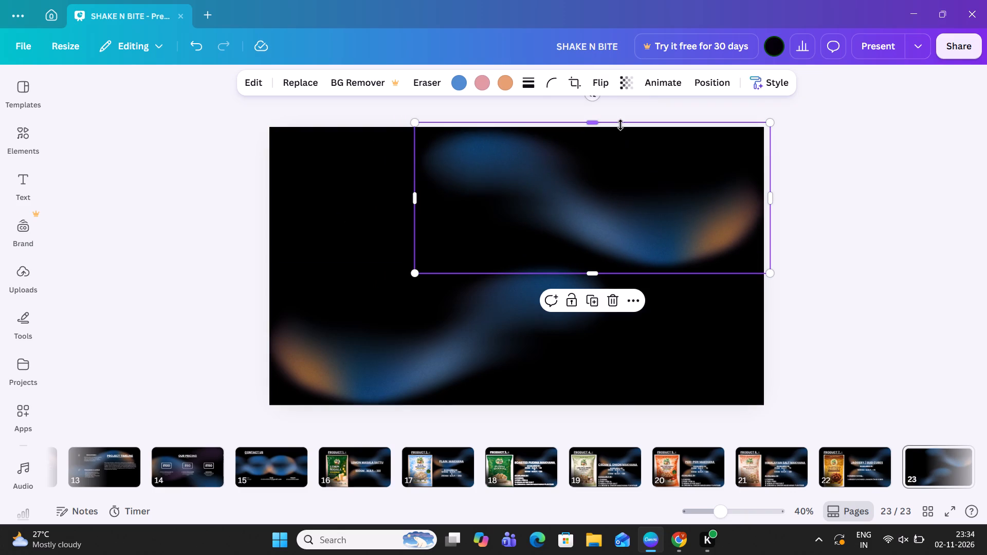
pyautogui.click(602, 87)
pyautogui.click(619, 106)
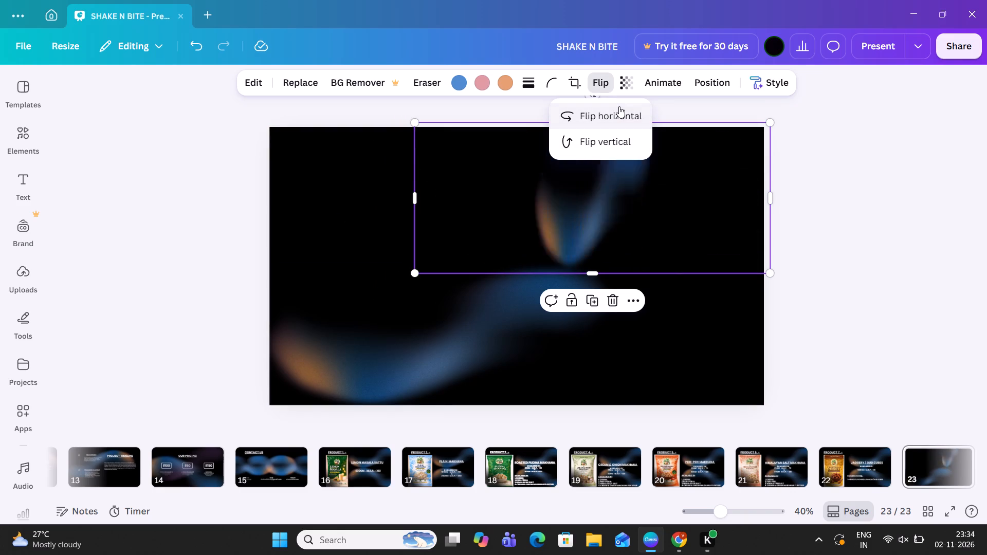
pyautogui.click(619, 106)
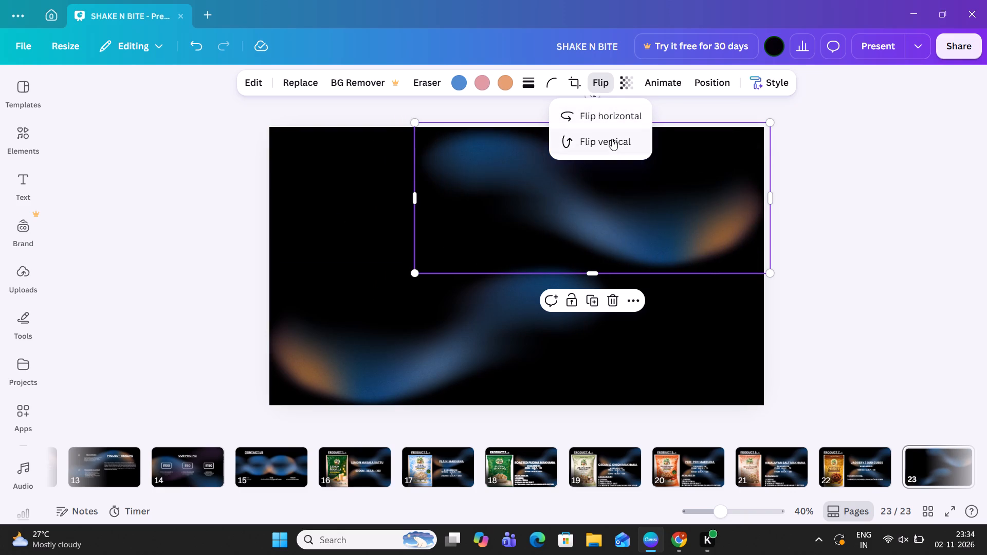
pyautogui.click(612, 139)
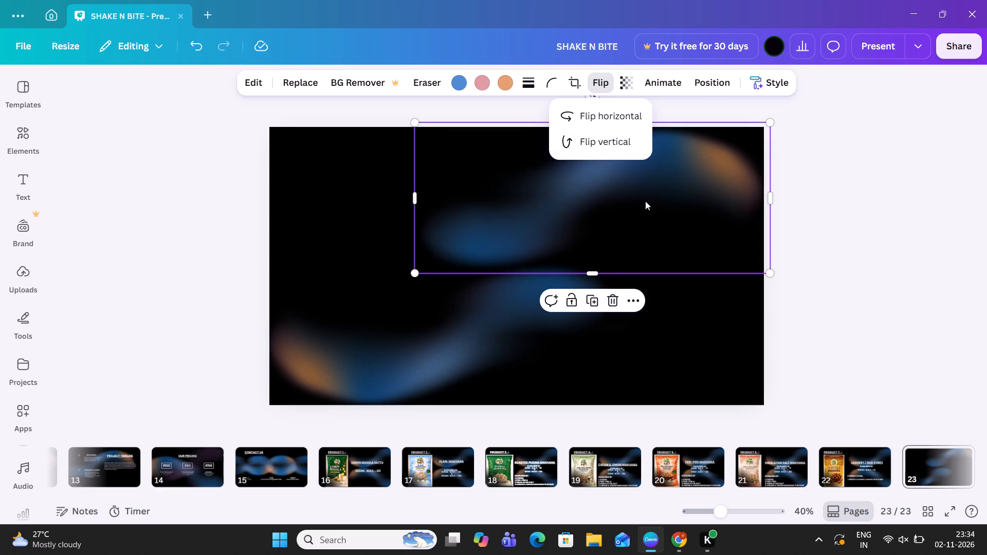
# Place the rotated wave copy in the top-right corner of page 23, slightly beyond the page's top and right edges.
pyautogui.moveTo(645, 201); pyautogui.dragTo(647, 196)
pyautogui.click(647, 196)
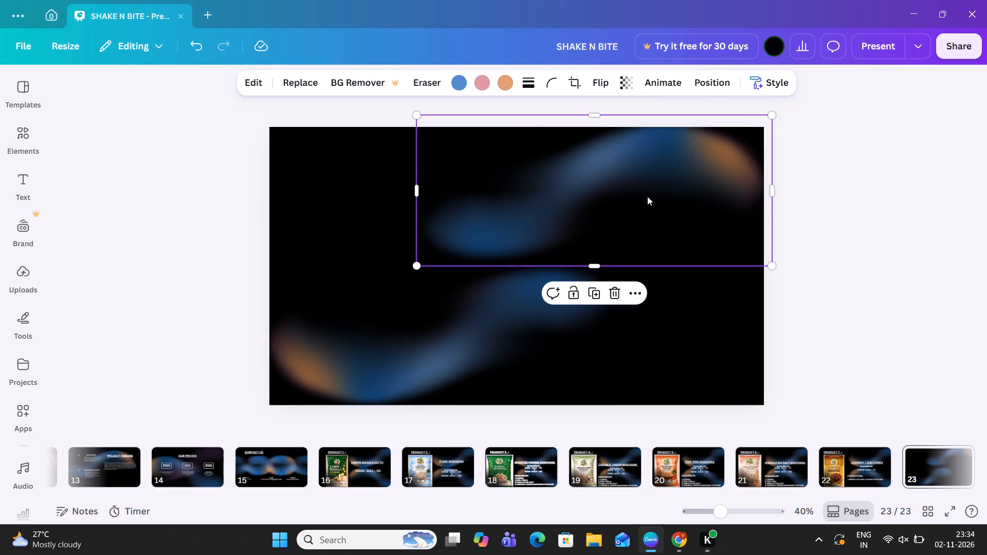
pyautogui.click(810, 224)
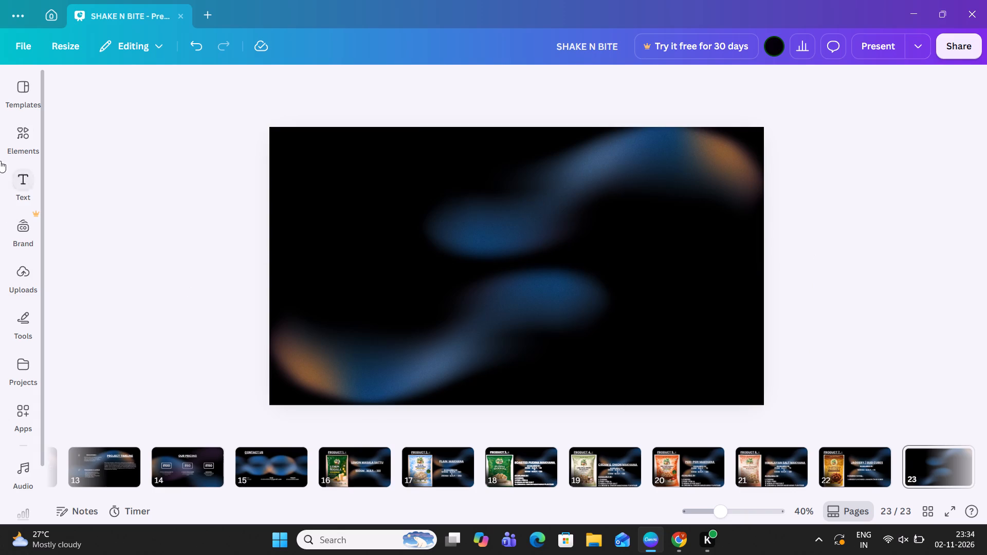
# Copy the HIMALAYAN SALT MAKHANA heading from page 21 onto page 23 and place it at the page's vertical centre.
pyautogui.click(778, 467)
pyautogui.click(542, 248)
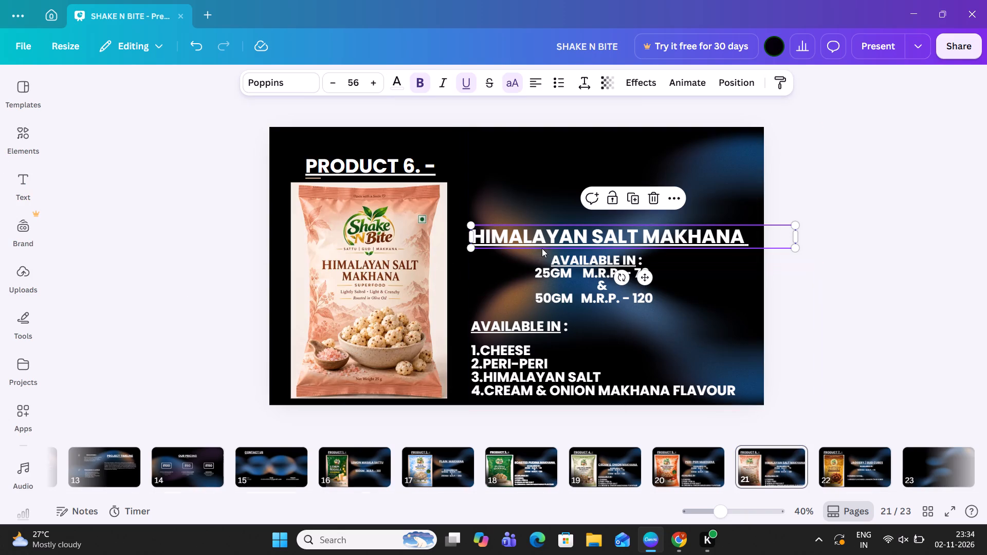
pyautogui.hotkey('ctrl', 'c')
pyautogui.click(925, 458)
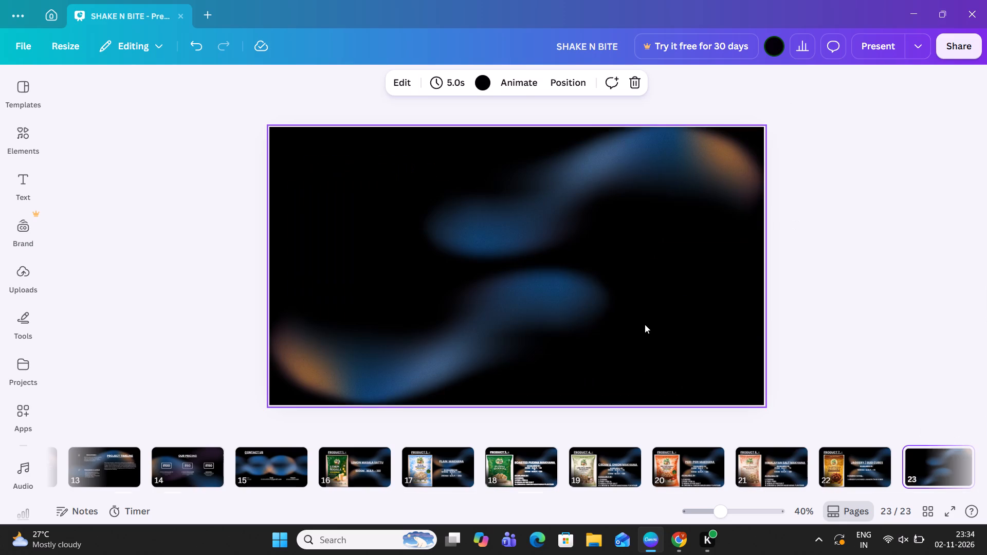
pyautogui.click(645, 324)
pyautogui.hotkey('ctrl', 'v')
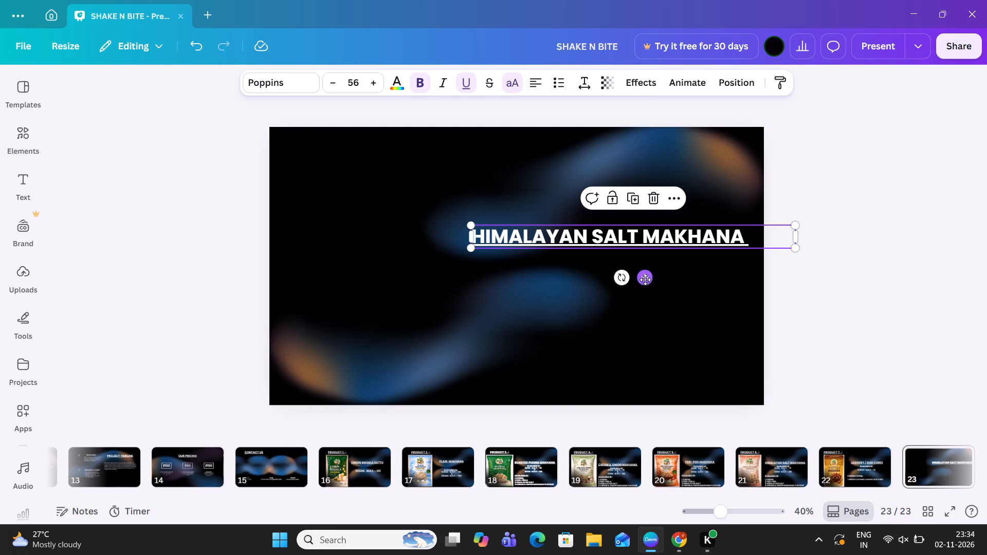
pyautogui.moveTo(644, 276); pyautogui.dragTo(561, 281)
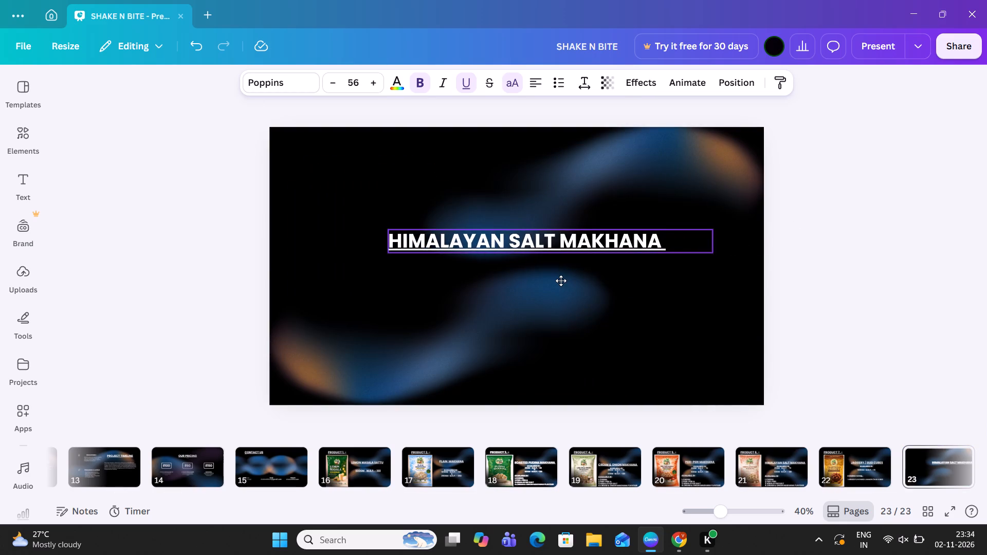
pyautogui.moveTo(561, 281); pyautogui.dragTo(551, 298)
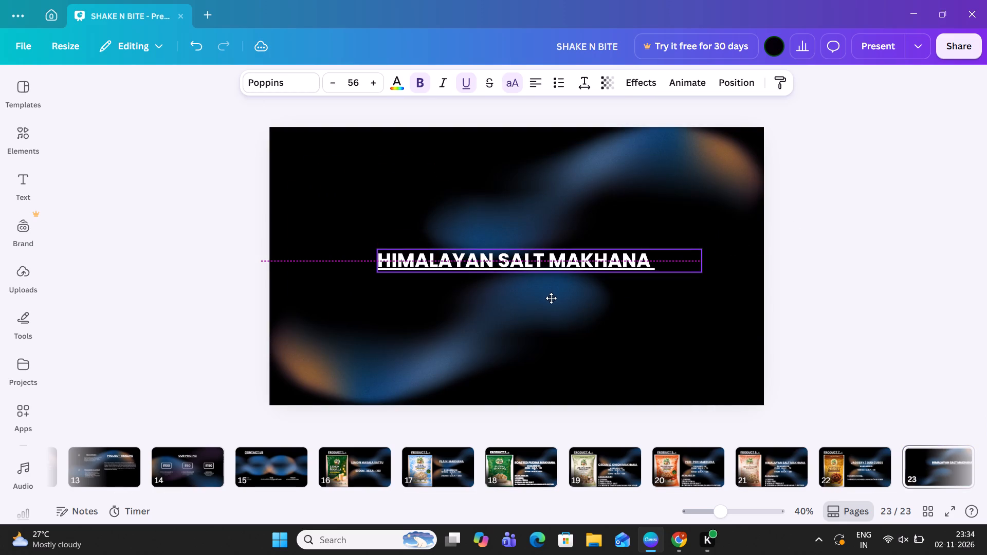
pyautogui.moveTo(551, 298); pyautogui.dragTo(551, 300)
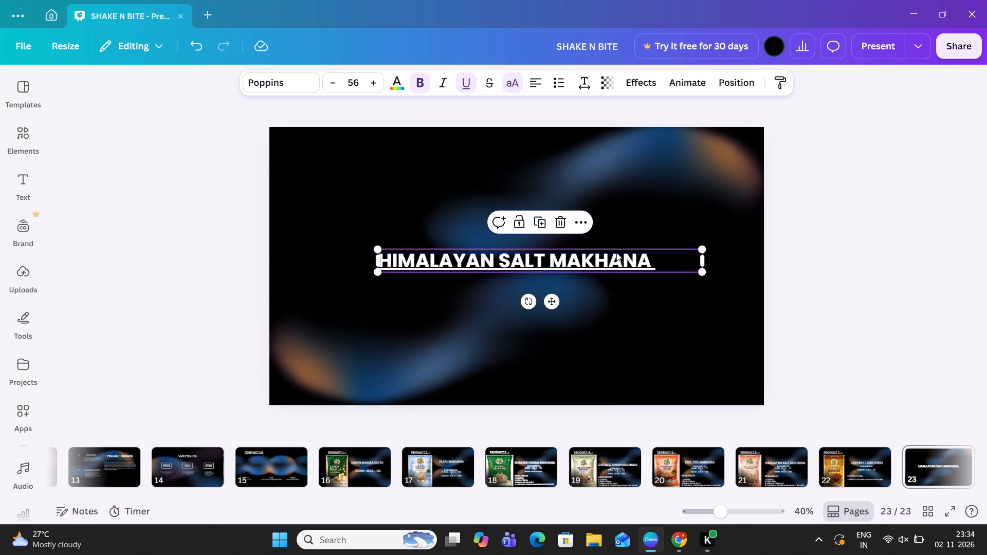
# Replace the copied heading's text on page 23 with "THANK YOU..!".
pyautogui.doubleClick(613, 257)
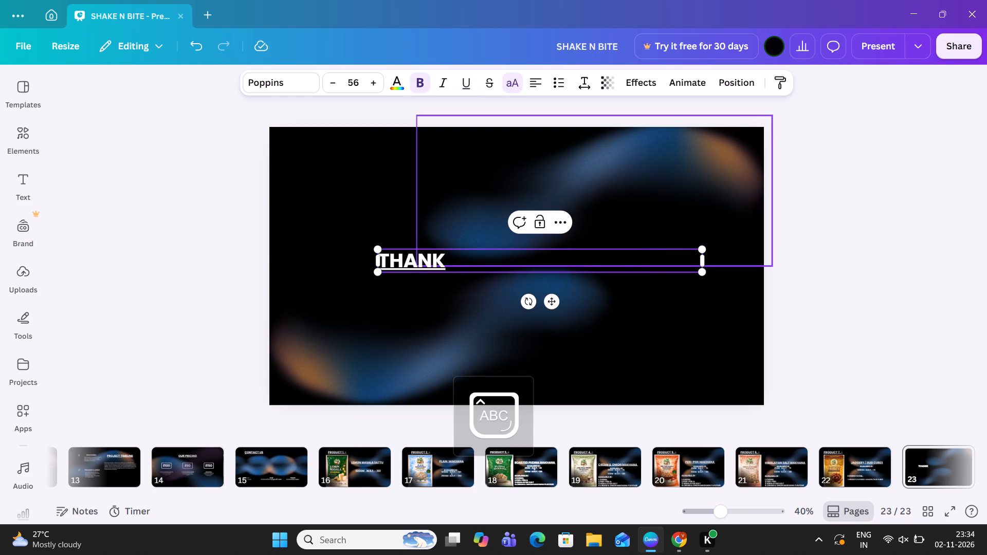
pyautogui.press('space')
pyautogui.write('YOU')
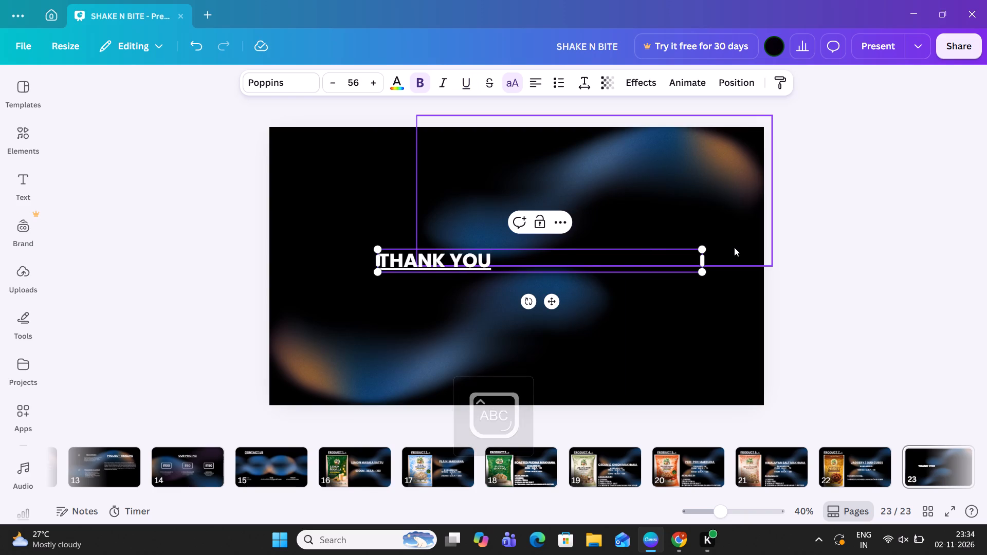
pyautogui.hotkey('shift', '!')
pyautogui.press('BackSpace')
pyautogui.write('.!')
pyautogui.press('BackSpace')
pyautogui.write('.!')
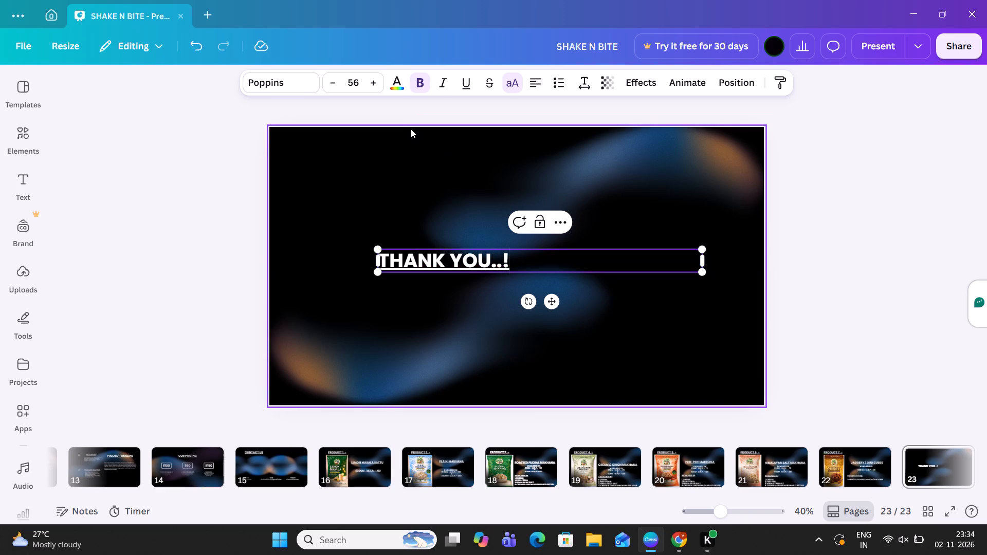
pyautogui.click(478, 206)
# Enlarge the THANK YOU..! heading on page 23 proportionally to font size 82.
pyautogui.click(430, 253)
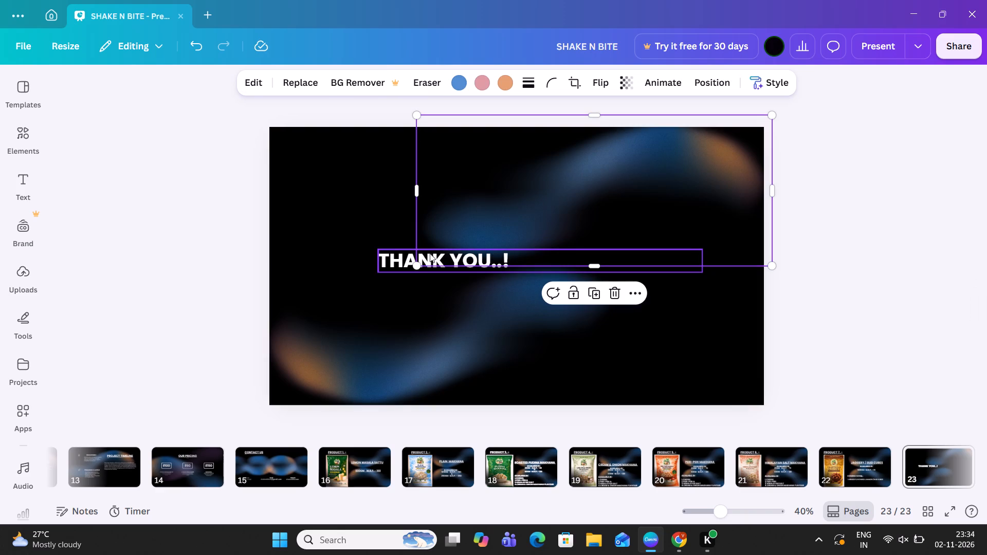
pyautogui.moveTo(376, 249); pyautogui.dragTo(356, 238)
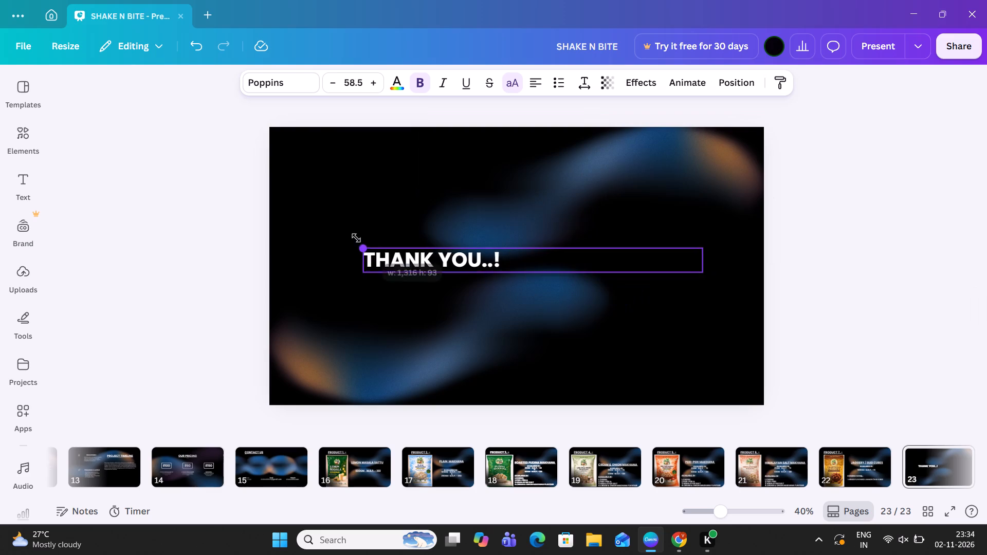
pyautogui.moveTo(356, 238); pyautogui.dragTo(229, 186)
# Move the THANK YOU..! heading so its visible text sits in the centre of page 23, between the two gradient waves.
pyautogui.moveTo(472, 303); pyautogui.dragTo(474, 303)
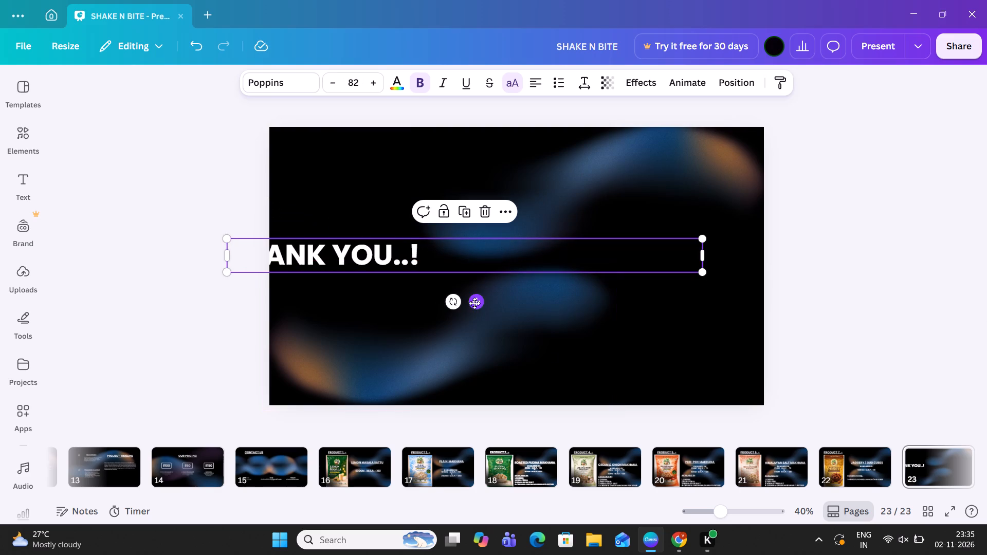
pyautogui.moveTo(474, 303); pyautogui.dragTo(645, 302)
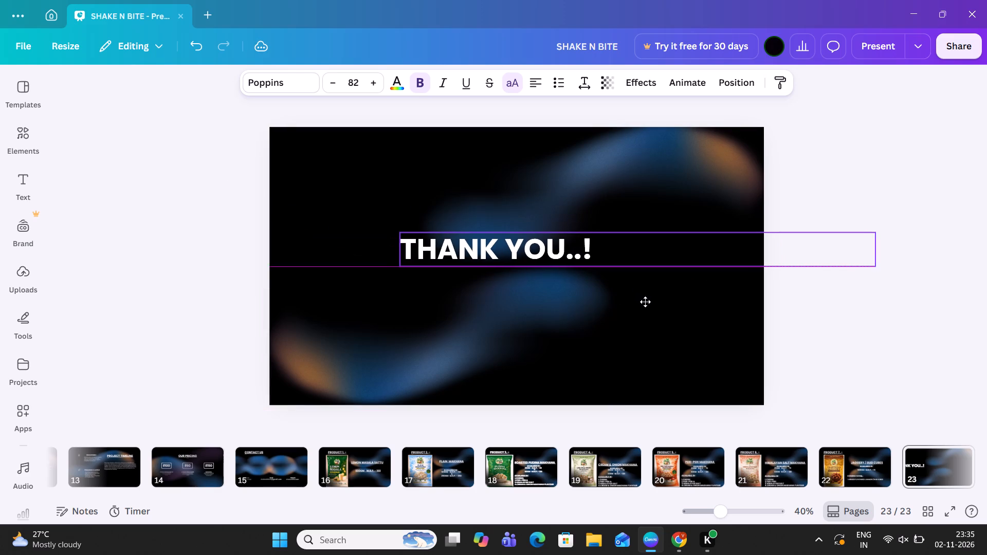
pyautogui.moveTo(645, 302); pyautogui.dragTo(669, 304)
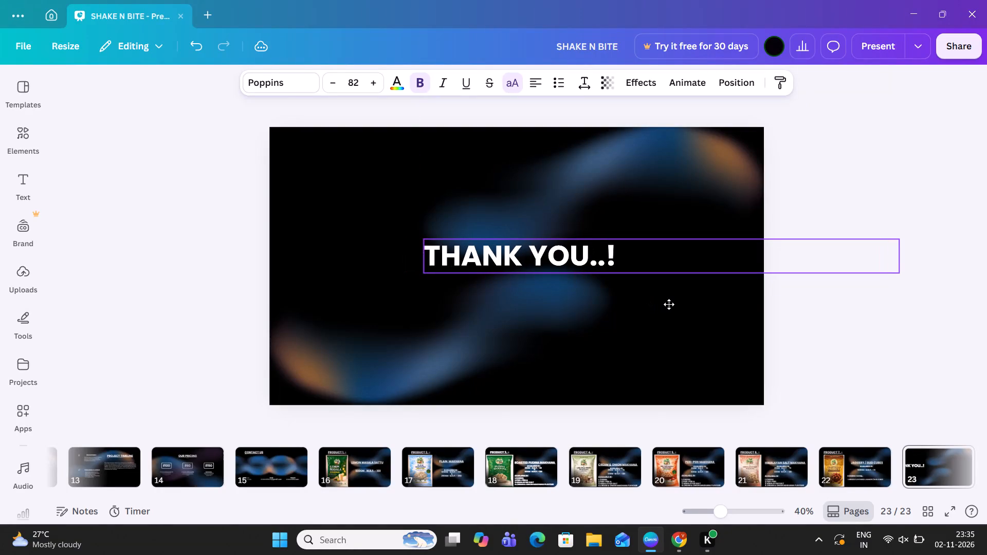
pyautogui.moveTo(669, 304); pyautogui.dragTo(689, 306)
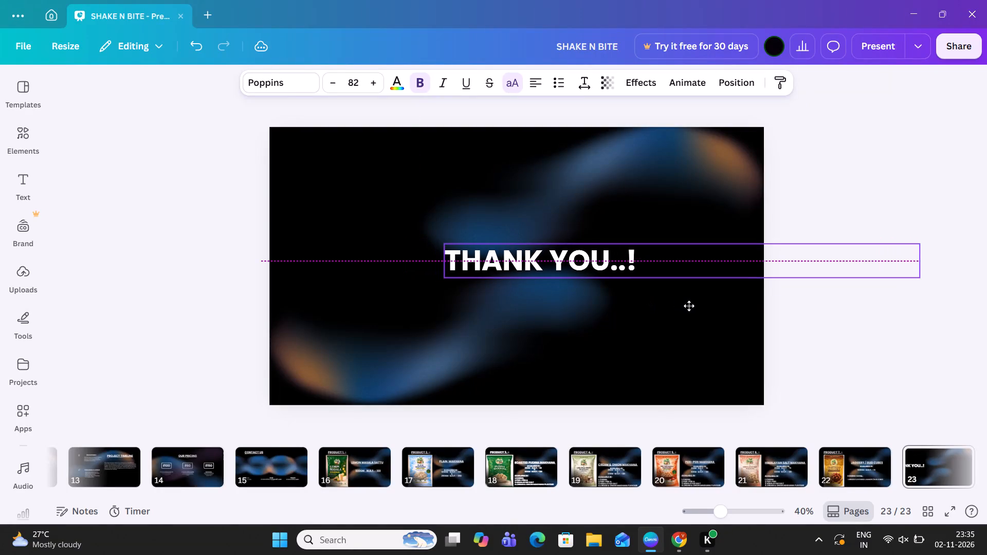
pyautogui.moveTo(689, 306); pyautogui.dragTo(684, 306)
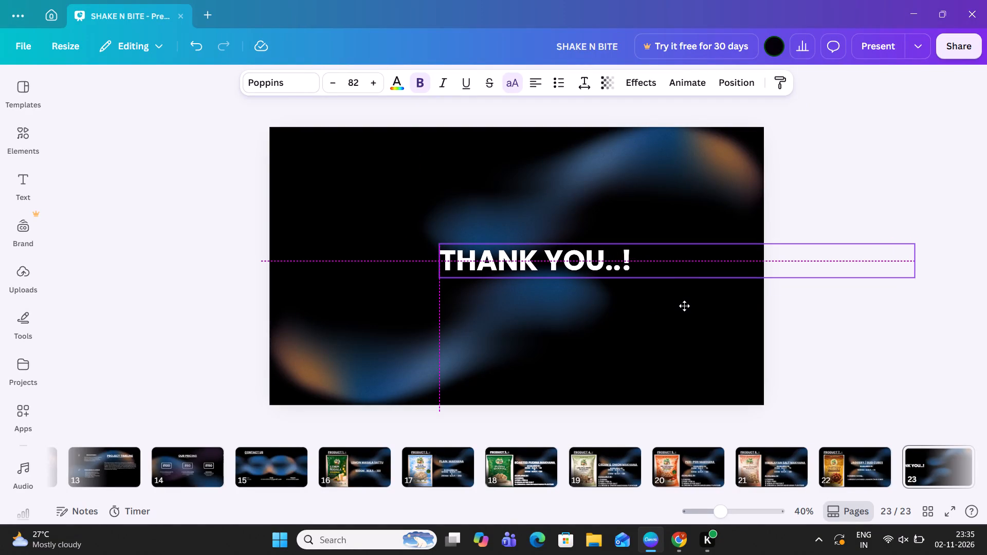
pyautogui.moveTo(684, 306); pyautogui.dragTo(672, 305)
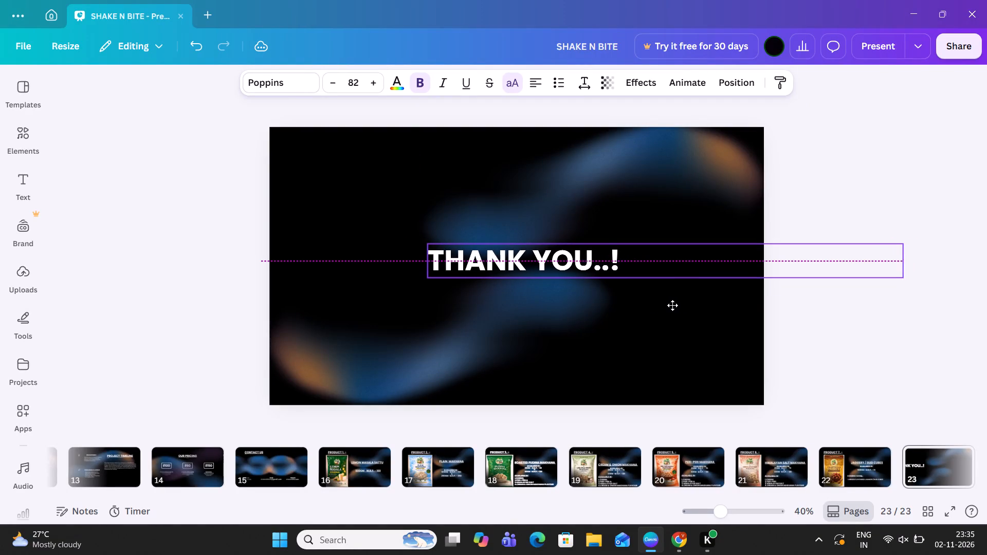
pyautogui.moveTo(672, 305); pyautogui.dragTo(660, 306)
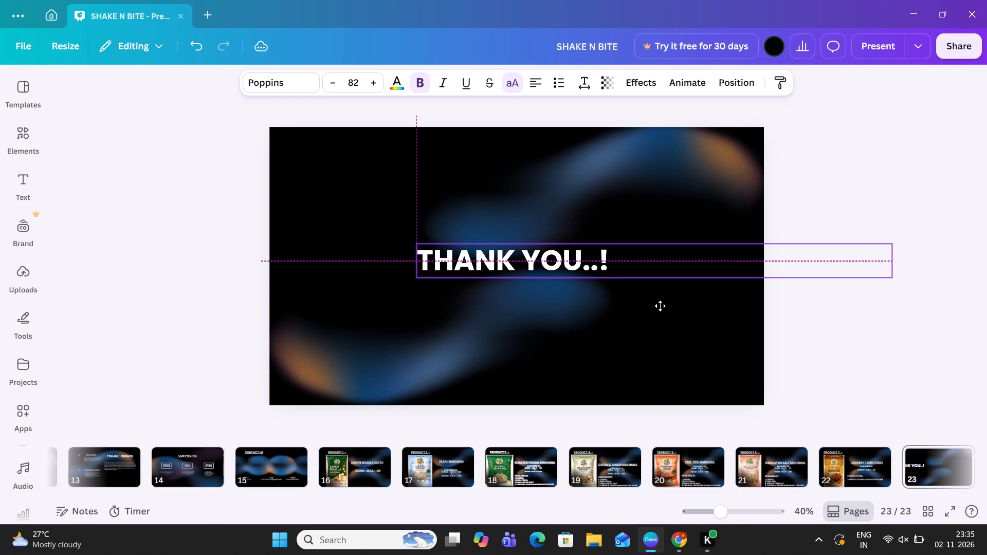
pyautogui.moveTo(660, 306); pyautogui.dragTo(654, 305)
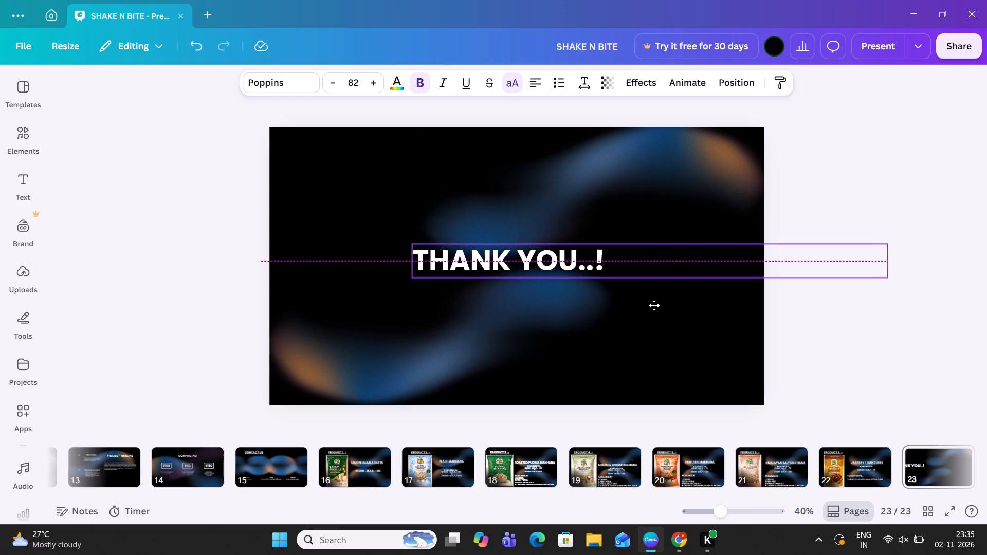
pyautogui.moveTo(654, 305); pyautogui.dragTo(667, 306)
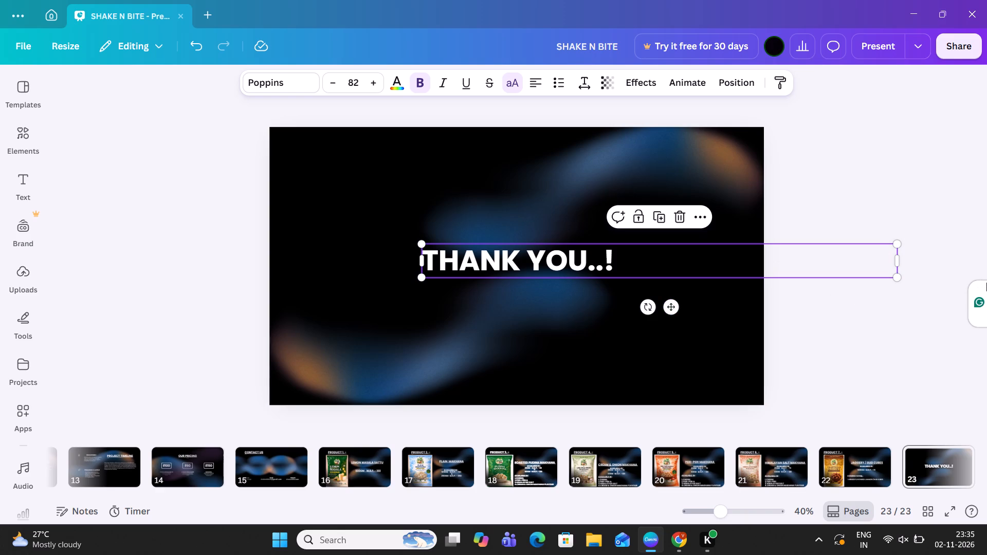
pyautogui.click(871, 328)
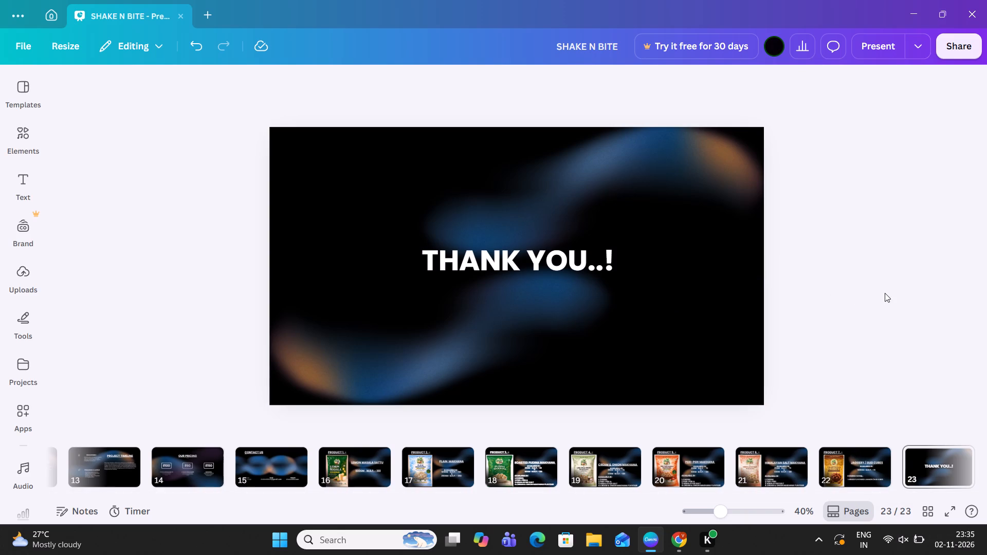
# Switch from Canva to another open window.
pyautogui.hotkey('alt', 'Tab')
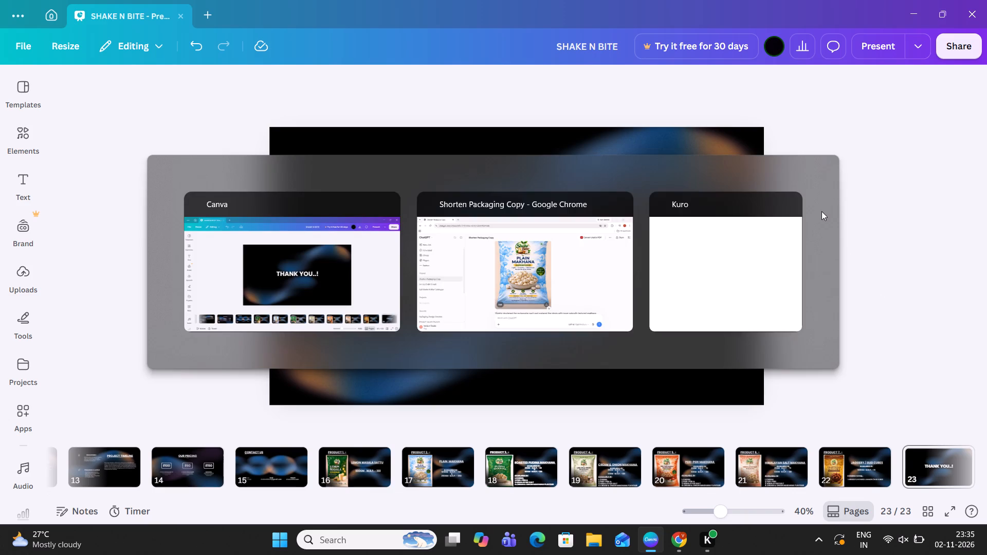
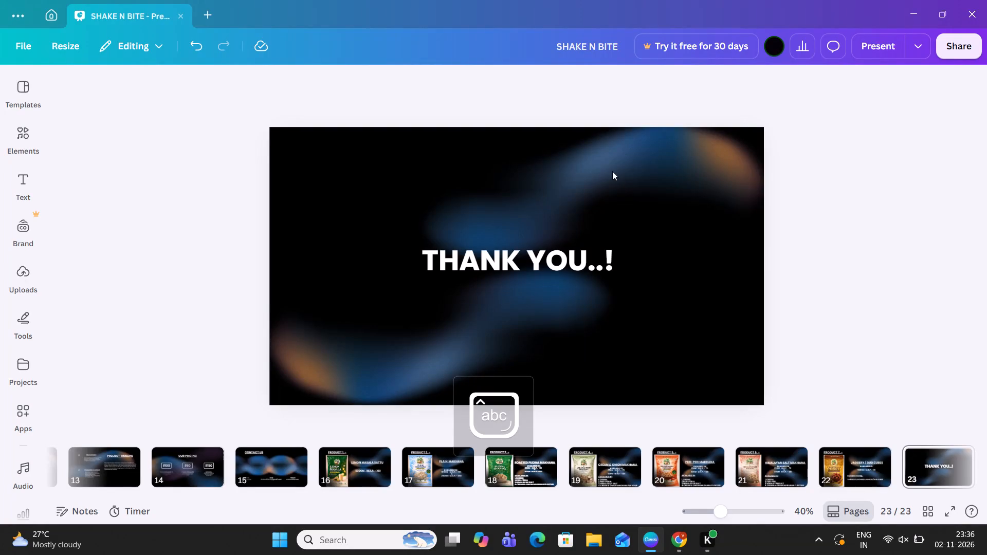
# Apply strikethrough without underline to the THANK YOU..! heading on page 23.
pyautogui.click(495, 266)
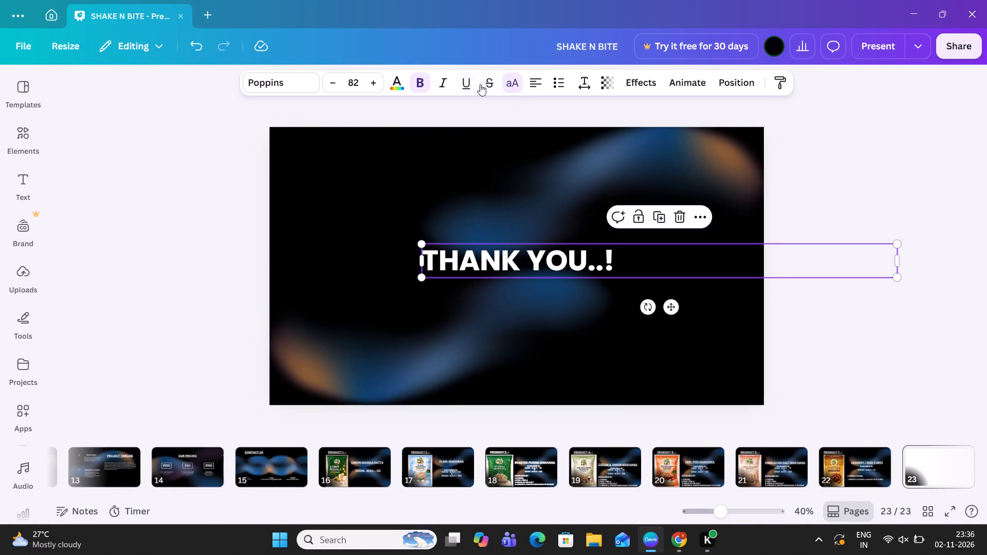
pyautogui.click(468, 85)
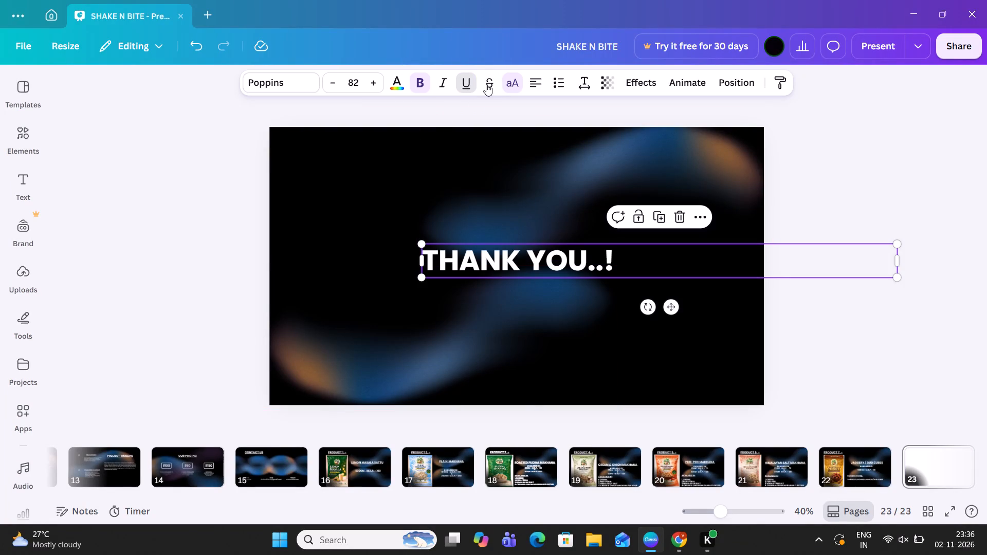
pyautogui.click(486, 84)
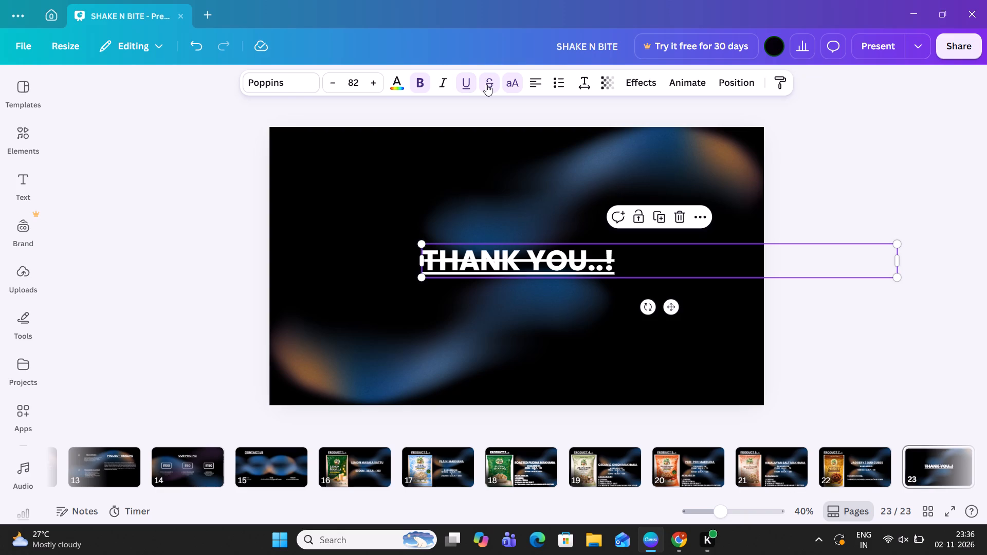
pyautogui.click(486, 84)
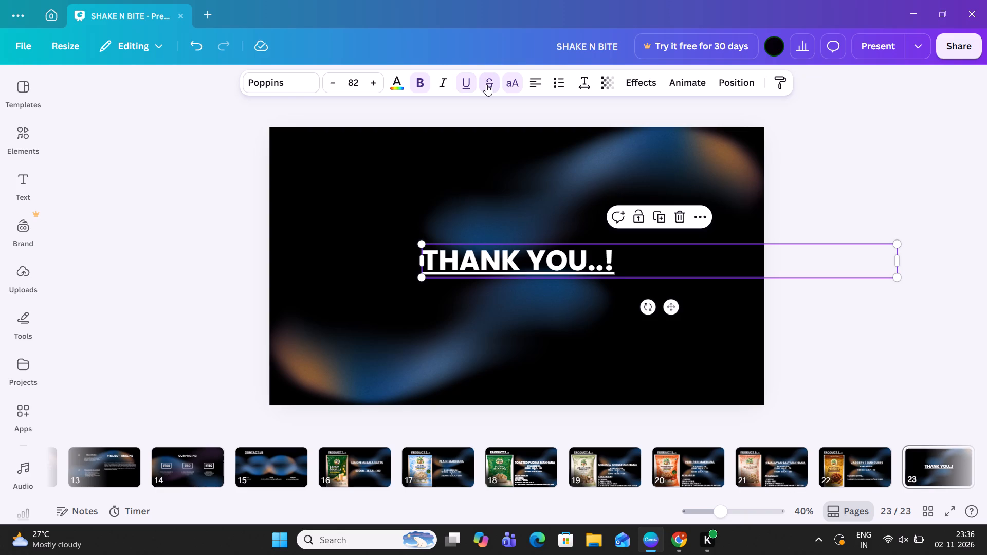
pyautogui.click(472, 84)
pyautogui.click(482, 84)
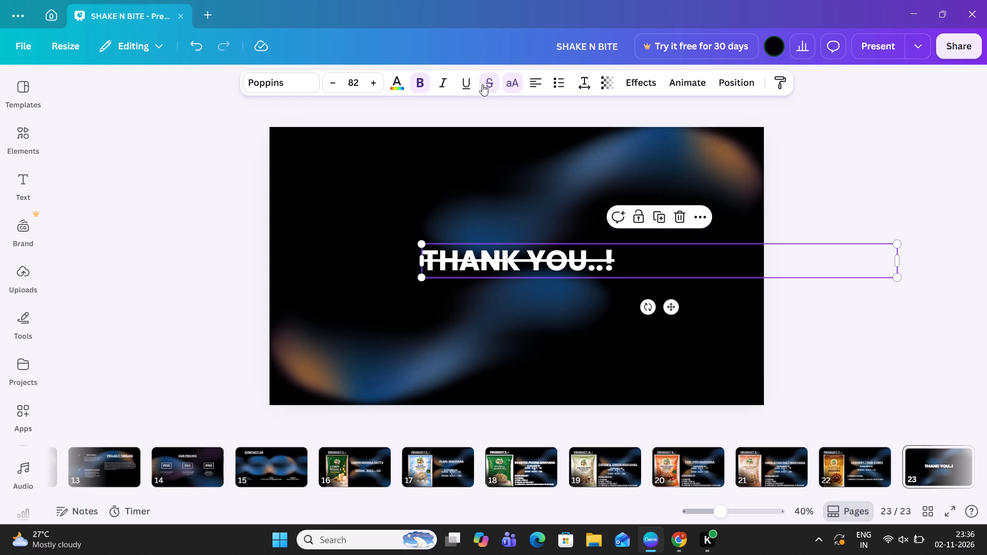
pyautogui.click(482, 84)
pyautogui.click(467, 84)
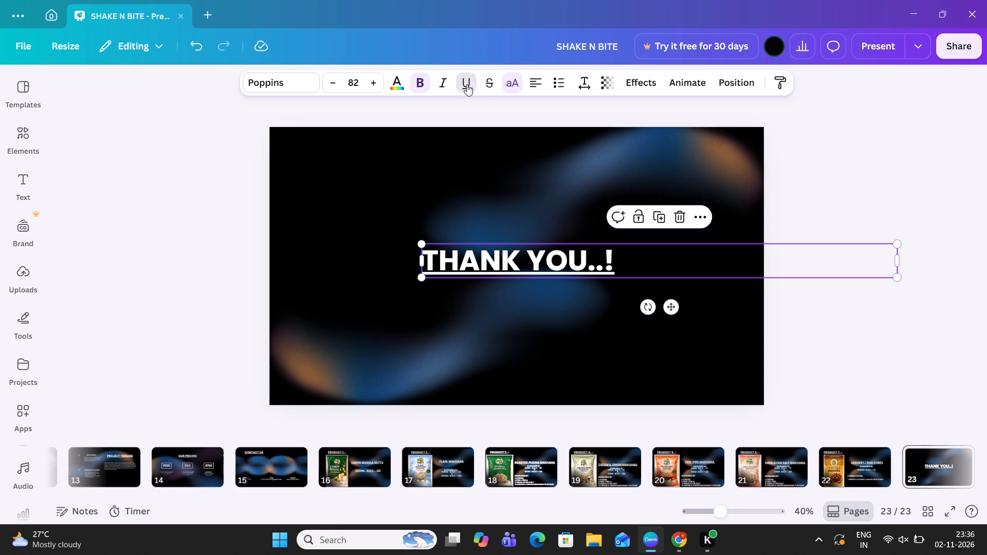
pyautogui.click(484, 84)
pyautogui.click(469, 84)
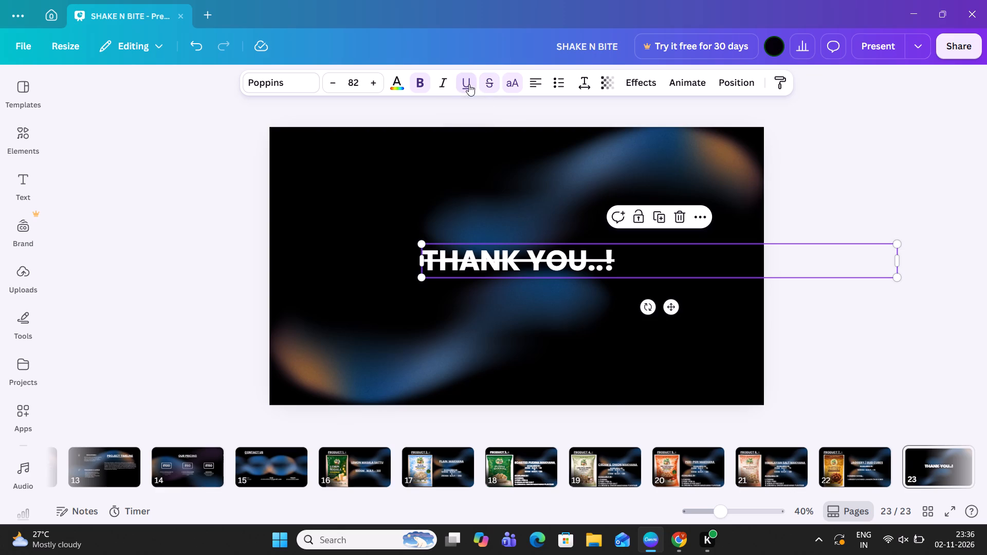
# Duplicate the THANK YOU..! heading on page 23 and space the two copies one above the other, aligned with each other.
pyautogui.click(656, 221)
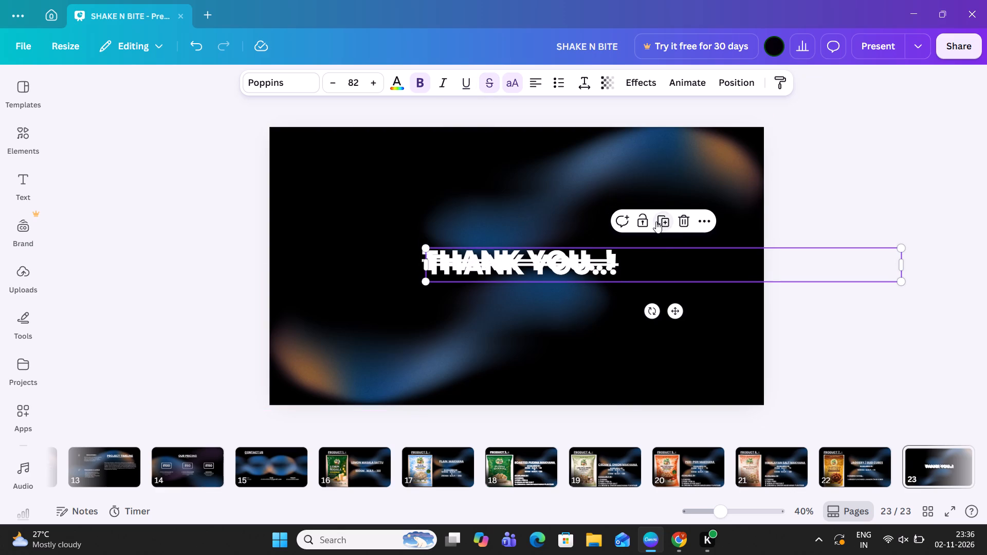
pyautogui.moveTo(648, 266); pyautogui.dragTo(648, 267)
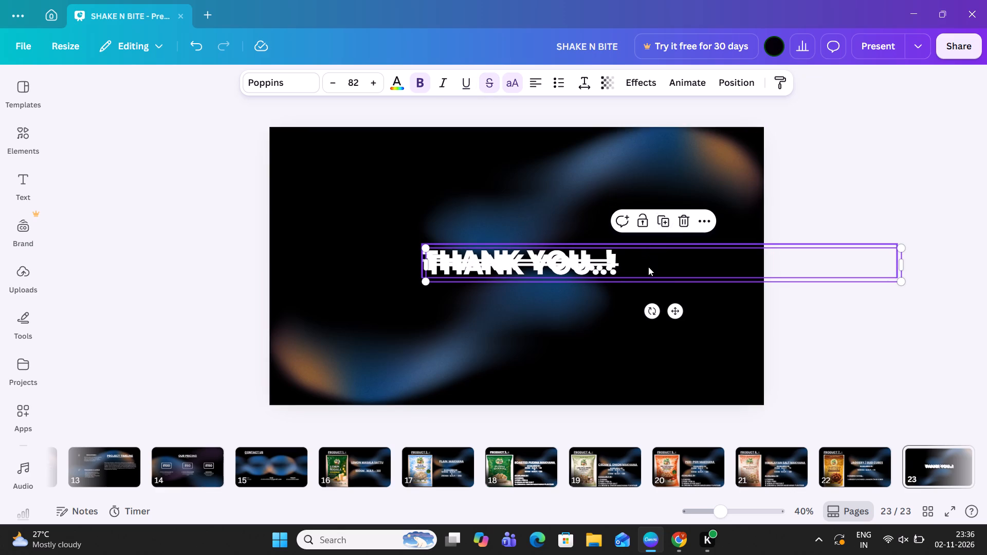
pyautogui.moveTo(648, 267); pyautogui.dragTo(647, 297)
pyautogui.click(551, 268)
pyautogui.moveTo(551, 268); pyautogui.dragTo(551, 233)
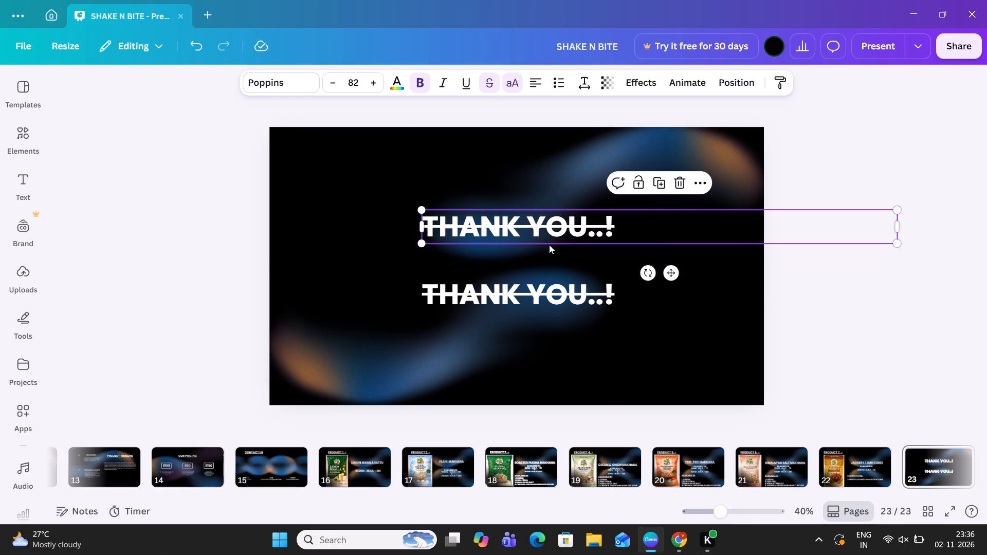
pyautogui.moveTo(539, 287); pyautogui.dragTo(539, 274)
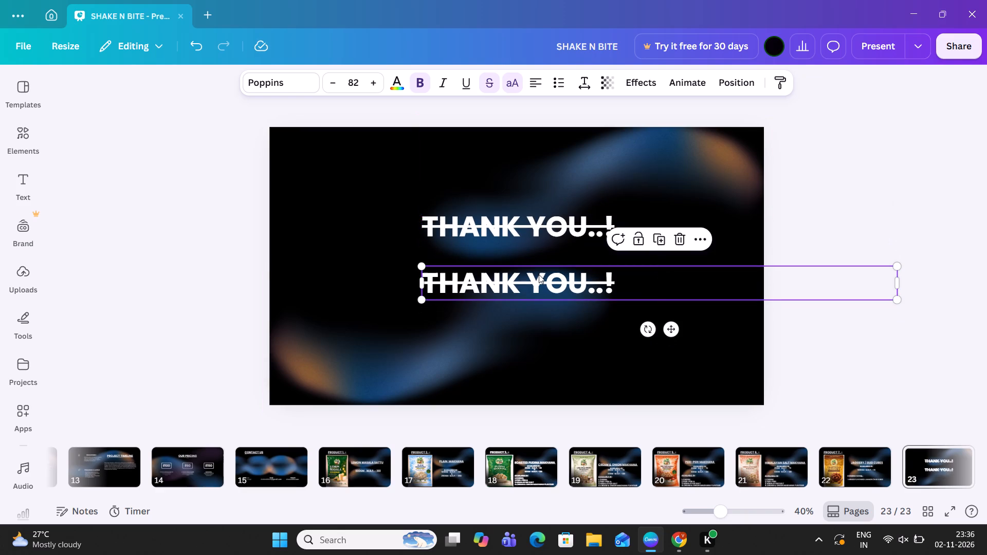
# Remove the strikethrough from the lower heading's text on page 23 and underline it instead.
pyautogui.doubleClick(606, 276)
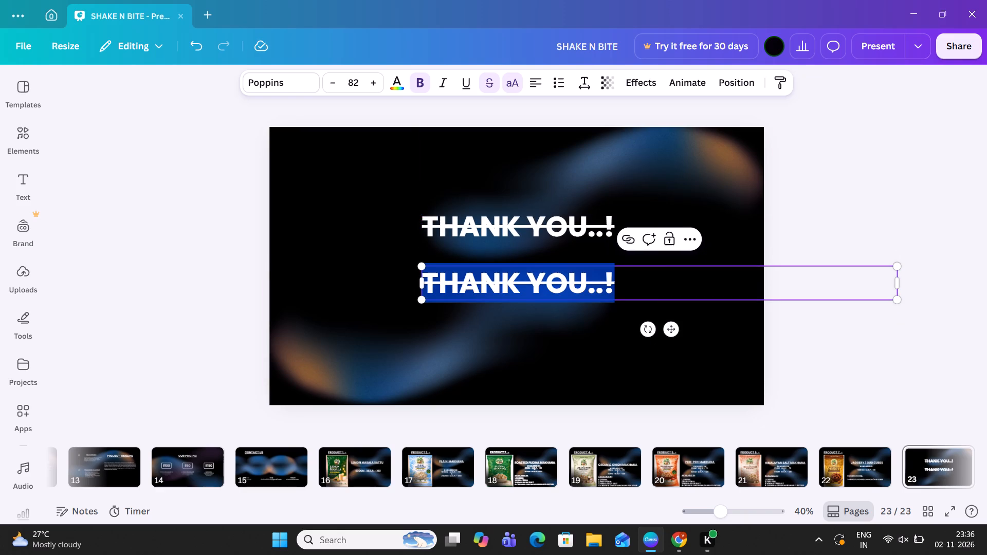
pyautogui.click(482, 84)
pyautogui.click(467, 85)
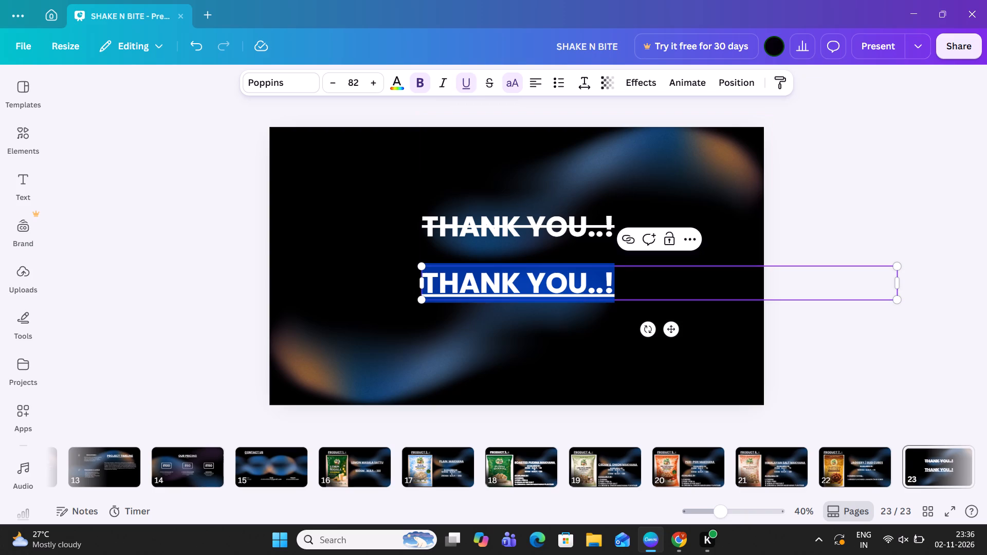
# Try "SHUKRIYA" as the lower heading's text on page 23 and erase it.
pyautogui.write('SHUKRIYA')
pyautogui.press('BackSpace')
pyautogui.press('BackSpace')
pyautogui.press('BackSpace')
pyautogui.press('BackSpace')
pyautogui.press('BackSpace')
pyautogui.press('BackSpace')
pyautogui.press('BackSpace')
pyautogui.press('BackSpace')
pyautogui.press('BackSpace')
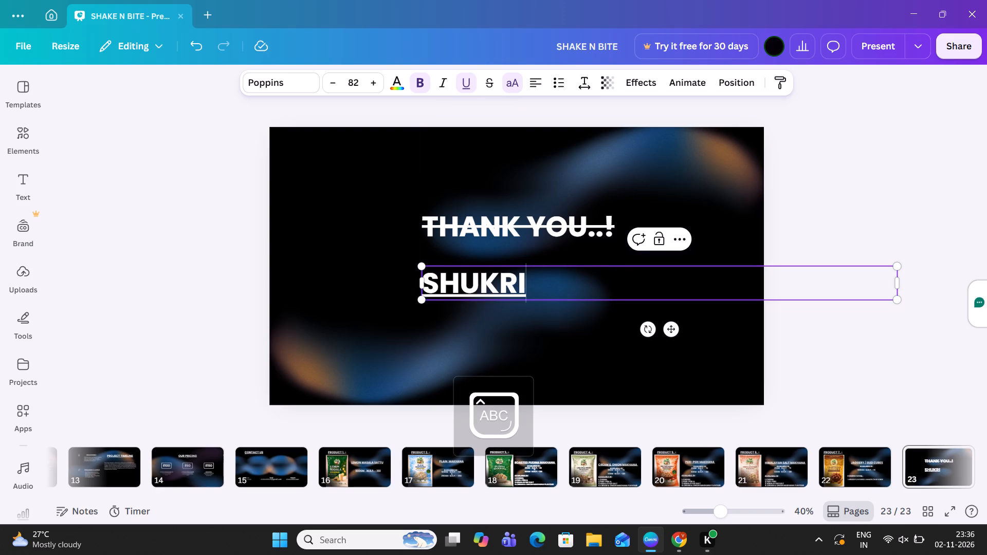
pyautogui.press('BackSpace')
# Enter "DHANYAVAAD..!" as the lower heading's text on page 23.
pyautogui.write('DHANYAVAAD')
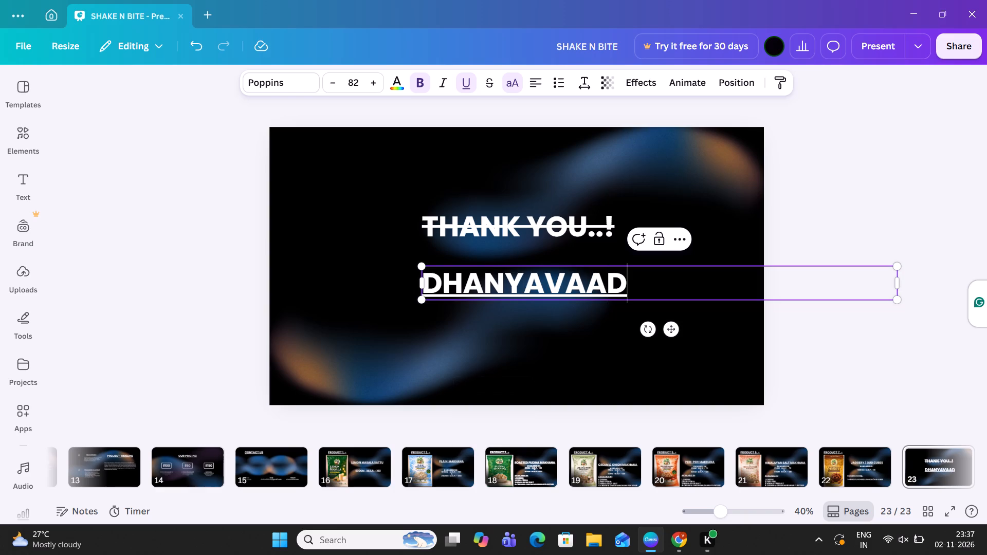
pyautogui.write('..')
pyautogui.hotkey('shift', '!')
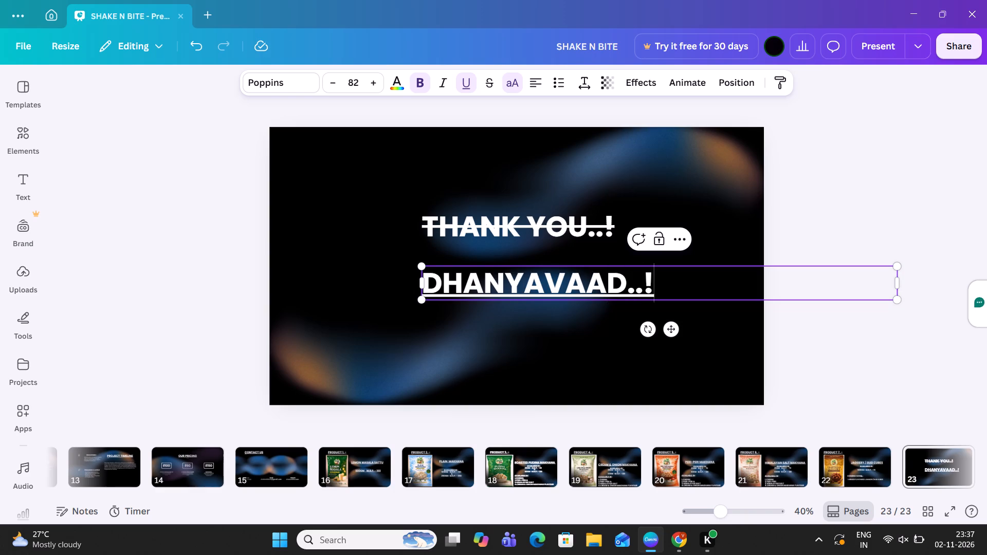
# Move the DHANYAVAAD..! heading up and left so it sits centred just below the THANK YOU..! heading.
pyautogui.moveTo(674, 332); pyautogui.dragTo(661, 320)
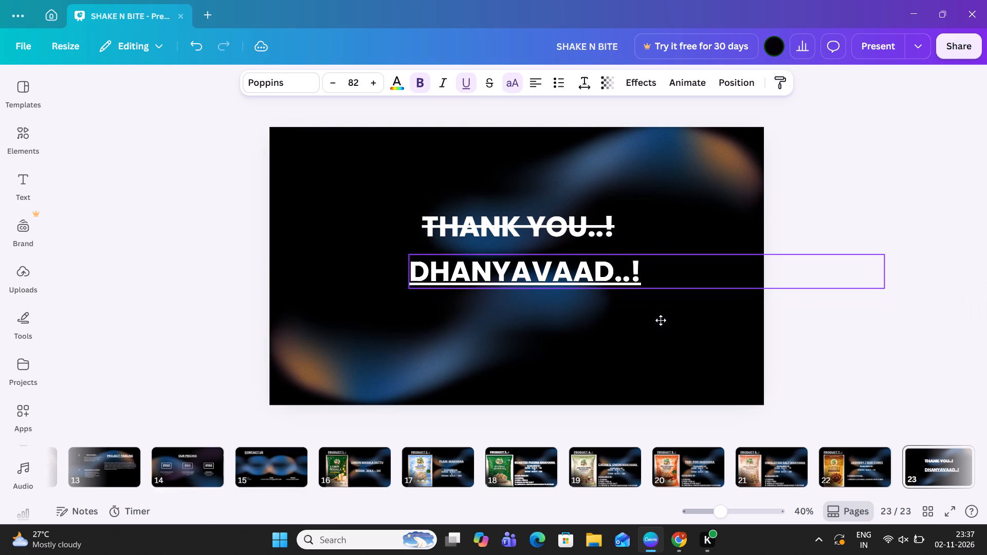
pyautogui.moveTo(661, 320); pyautogui.dragTo(655, 320)
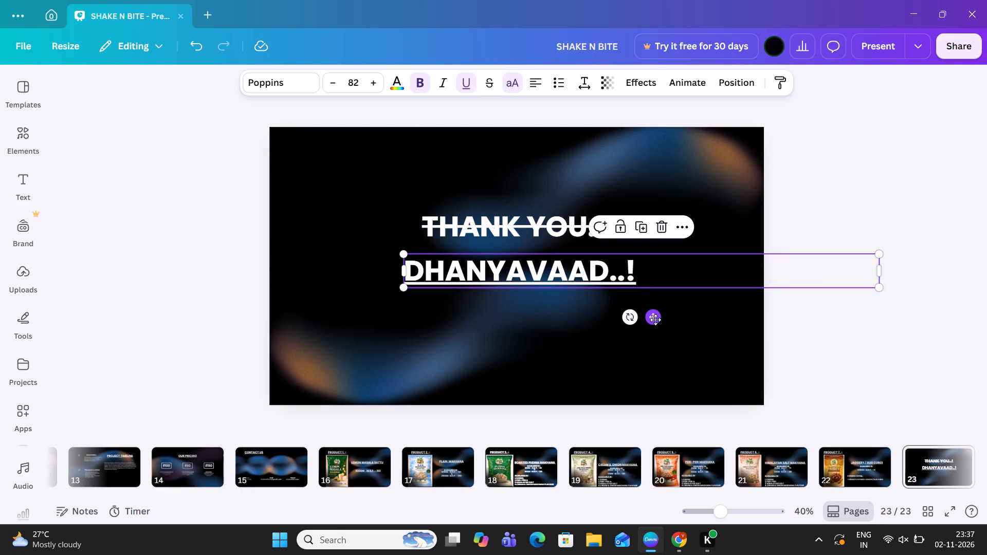
pyautogui.click(888, 196)
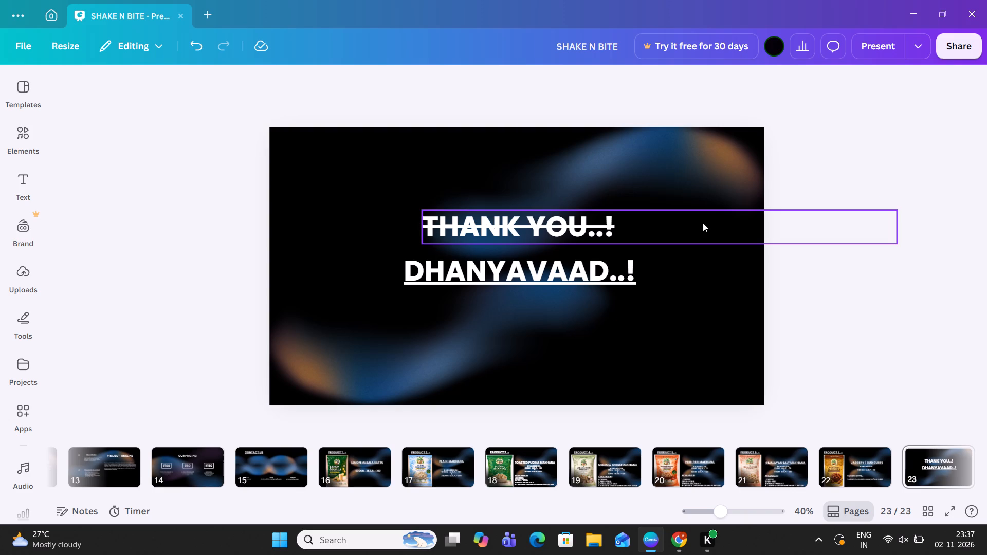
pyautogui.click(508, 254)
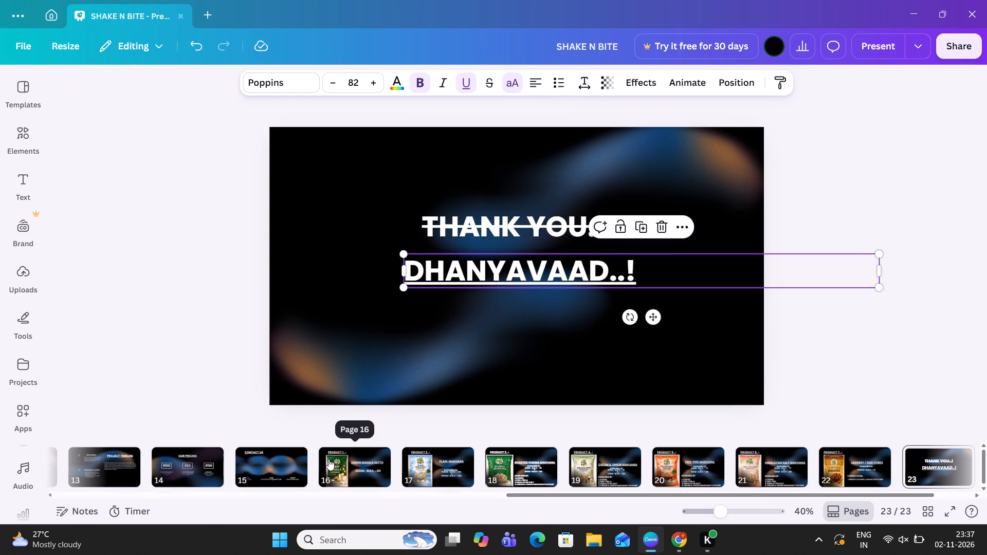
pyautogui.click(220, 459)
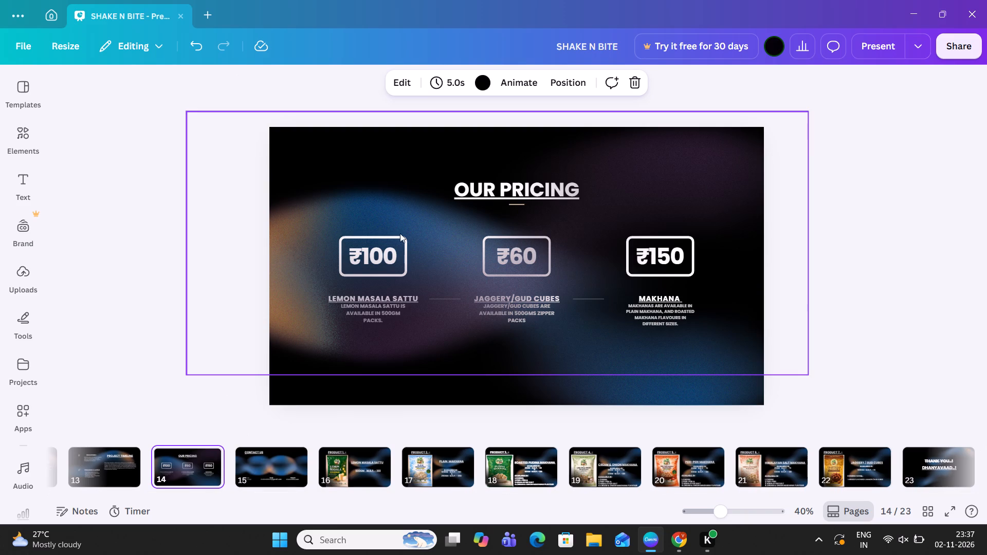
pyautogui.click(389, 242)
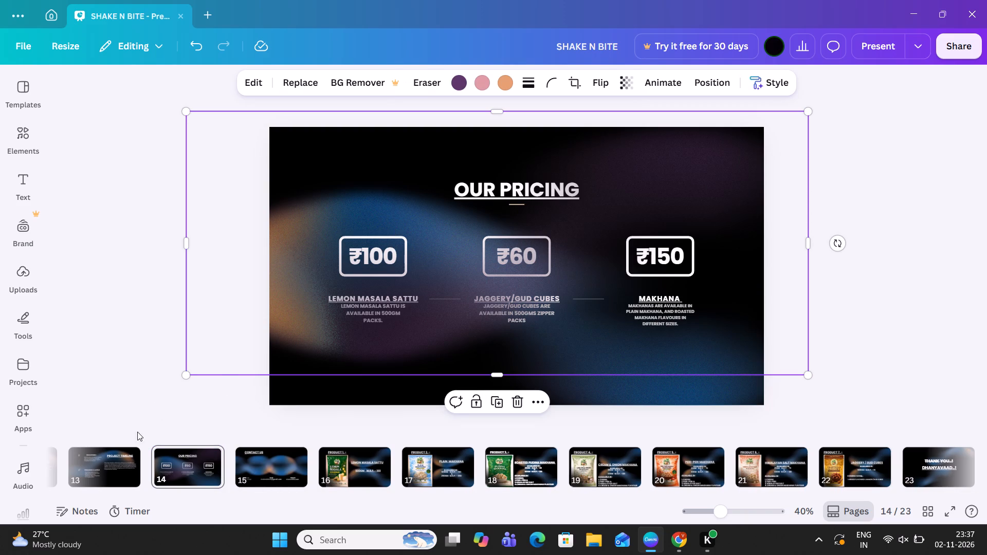
# Add bullet points to the DEVELOPMENT and FINALISING & LAUNCH headings on the PROJECT TIMELINE page 13.
pyautogui.click(125, 456)
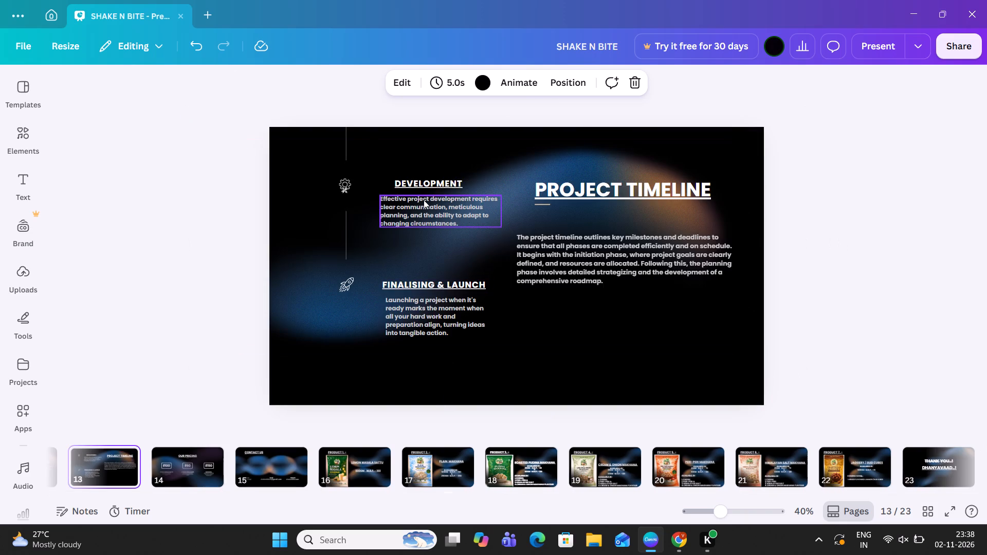
pyautogui.click(432, 185)
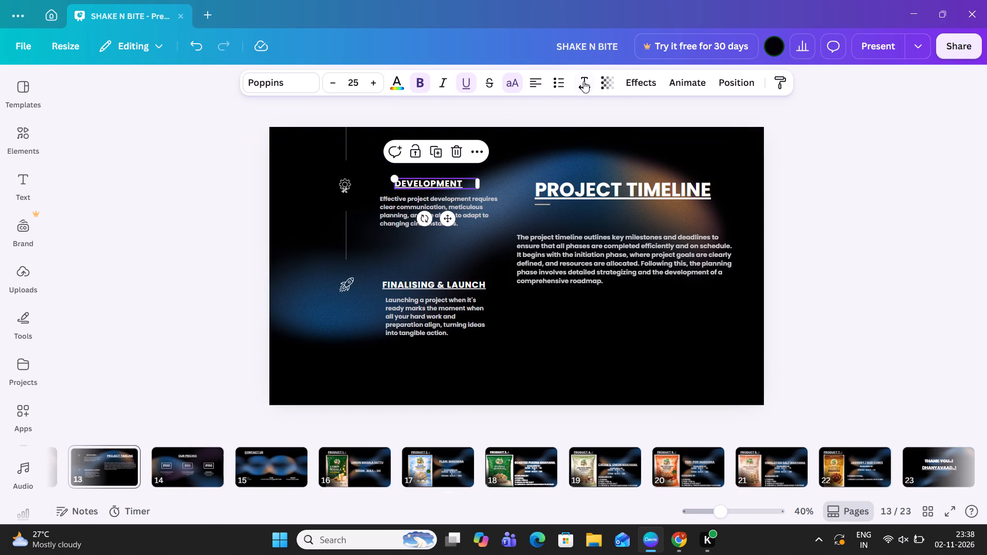
pyautogui.click(563, 87)
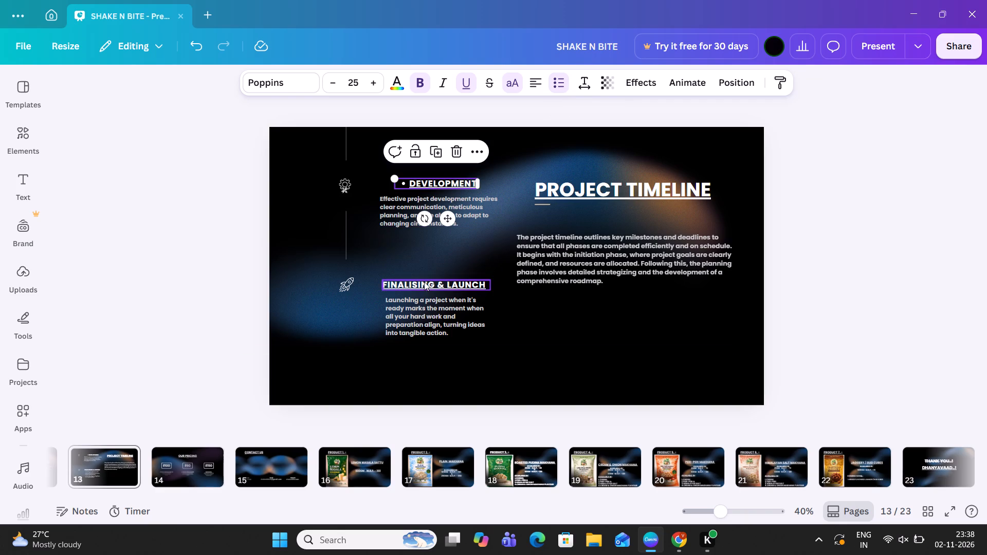
pyautogui.click(423, 286)
pyautogui.click(562, 87)
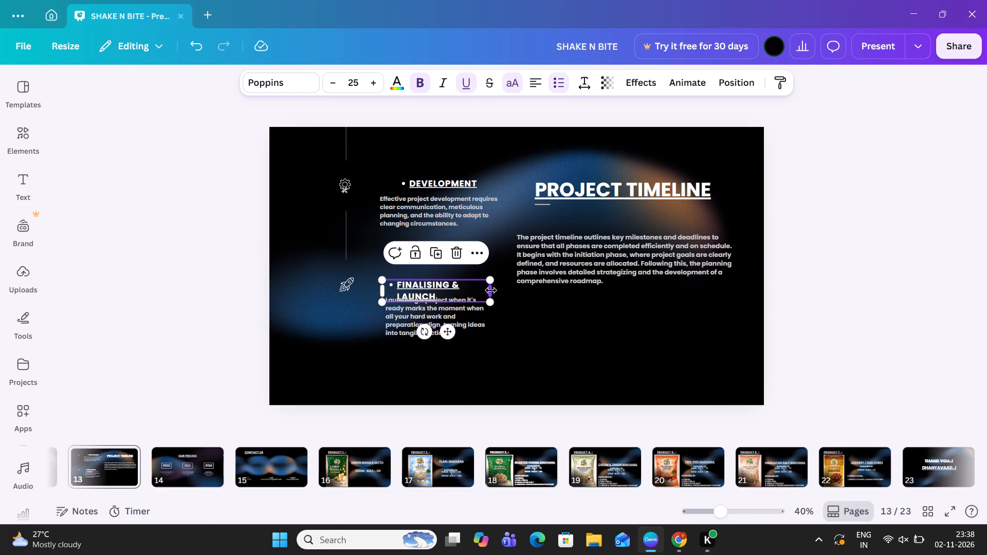
# Widen the FINALISING & LAUNCH heading's text box to about 461 so the heading fits on one line.
pyautogui.moveTo(491, 290); pyautogui.dragTo(506, 288)
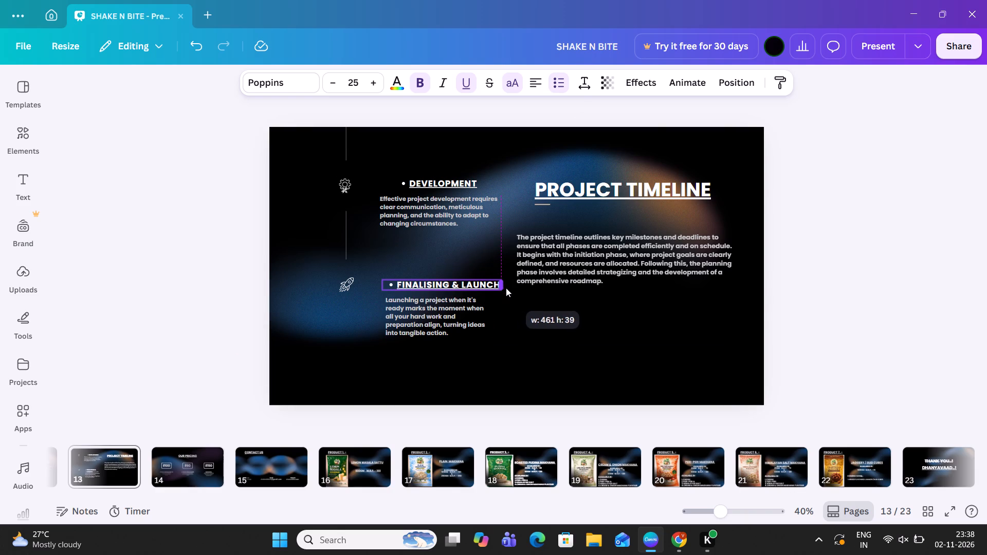
pyautogui.moveTo(506, 288); pyautogui.dragTo(506, 287)
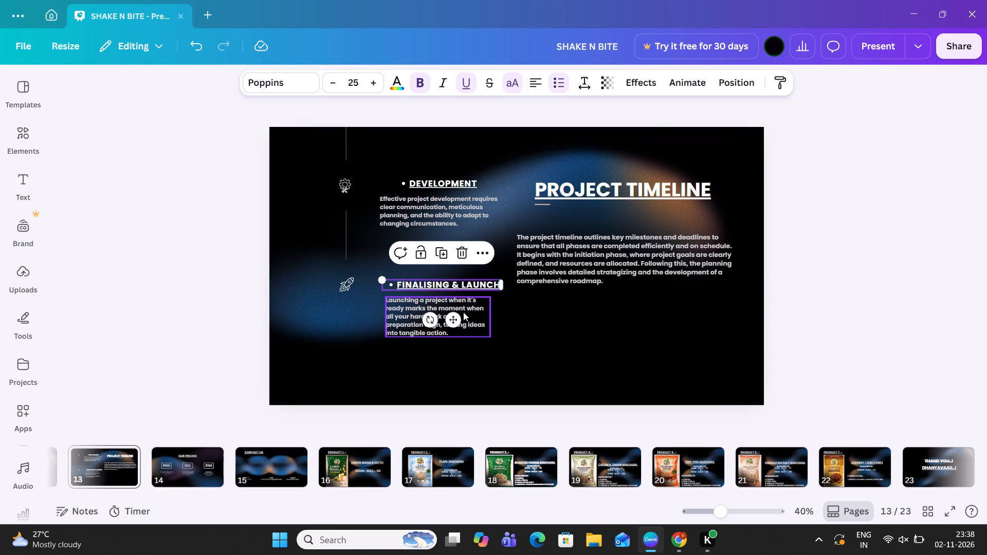
# Shift the FINALISING & LAUNCH heading left so its text lines up with the paragraph below it.
pyautogui.moveTo(456, 317); pyautogui.dragTo(449, 316)
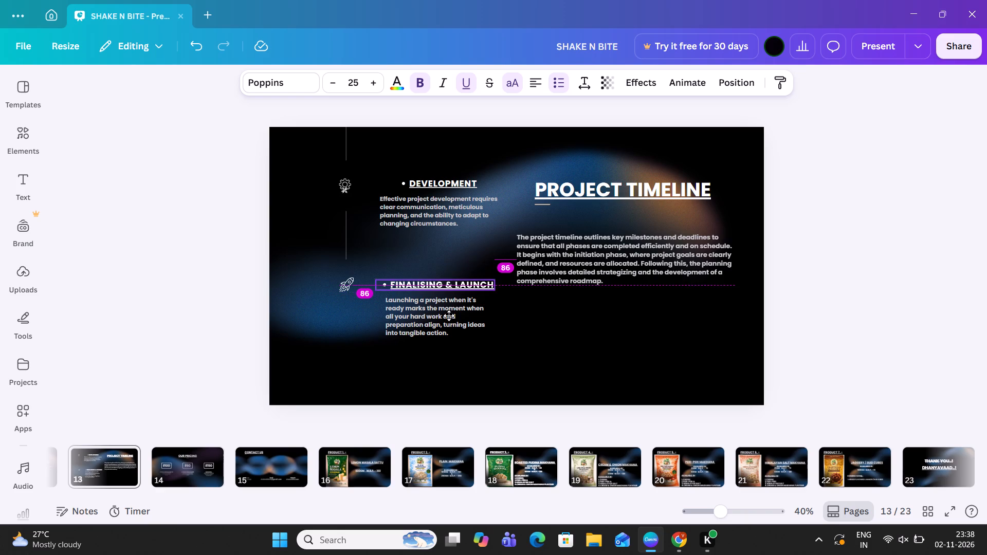
pyautogui.moveTo(449, 316); pyautogui.dragTo(449, 316)
pyautogui.moveTo(449, 316); pyautogui.dragTo(446, 316)
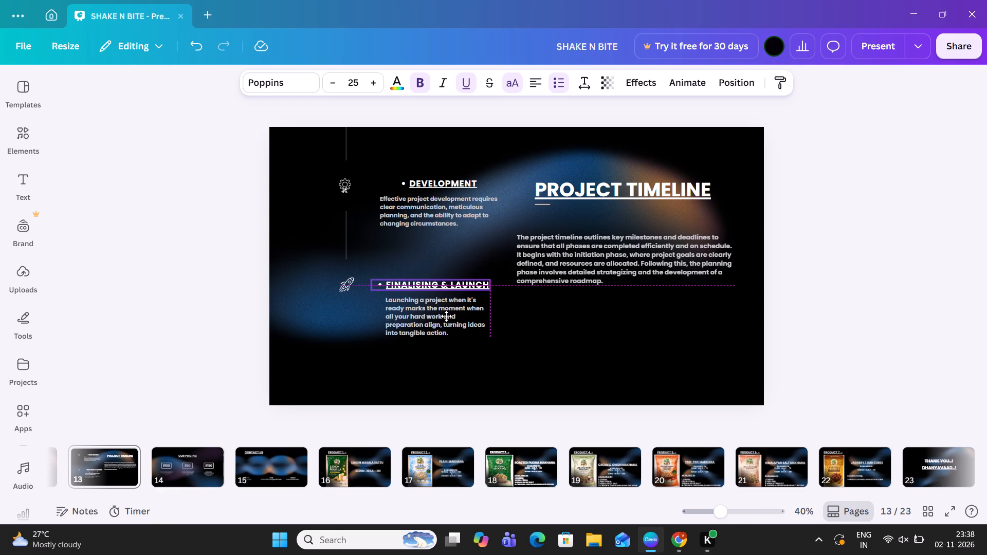
pyautogui.moveTo(446, 316); pyautogui.dragTo(447, 316)
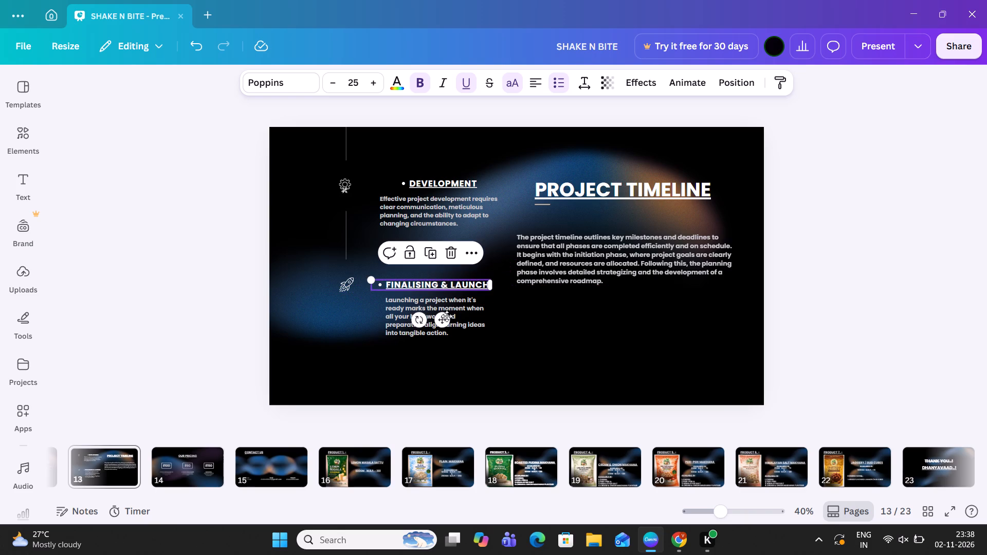
# Shift the DEVELOPMENT heading slightly left above its paragraph on page 13.
pyautogui.click(434, 184)
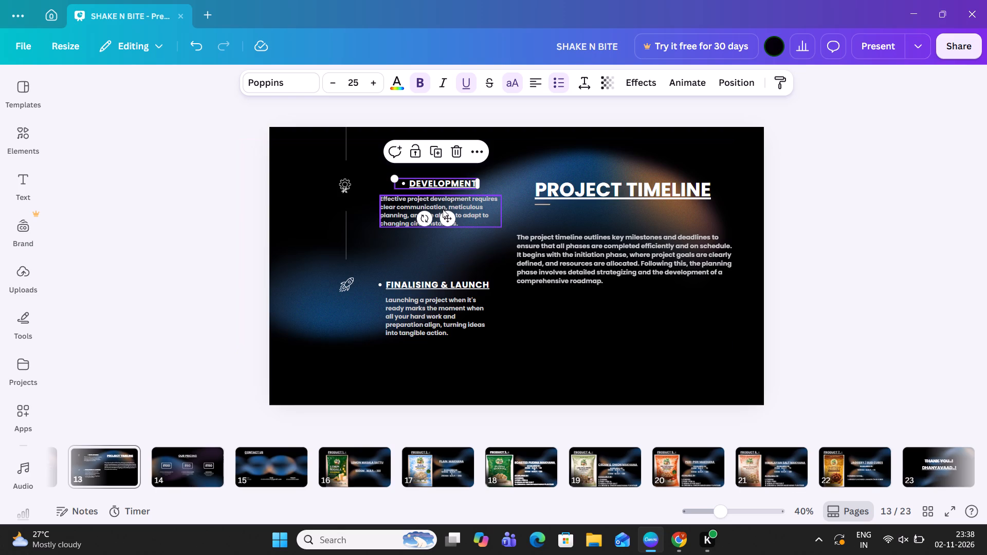
pyautogui.click(445, 214)
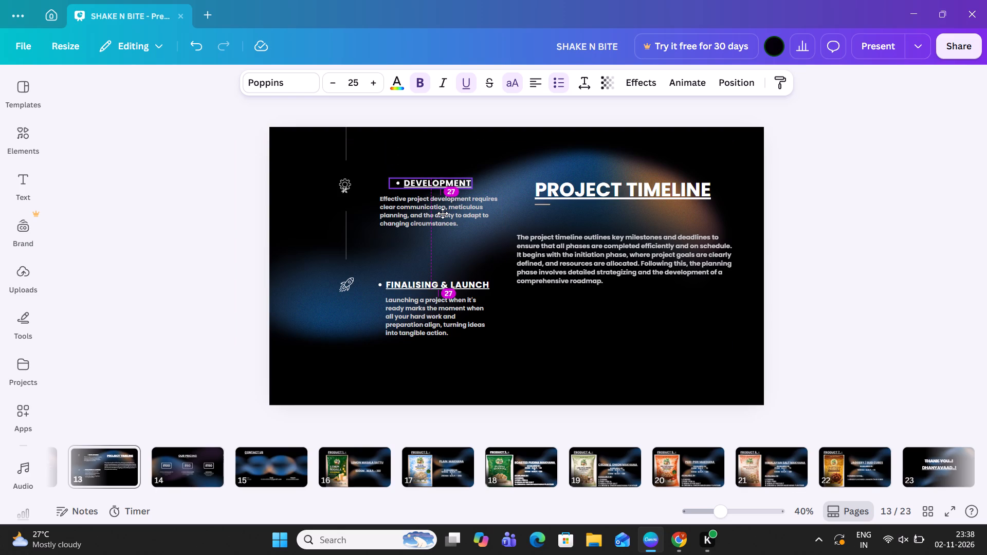
# On PROJECT TIMELINE page 12, make the PLANNING heading bold and add a bullet point to it.
pyautogui.click(241, 212)
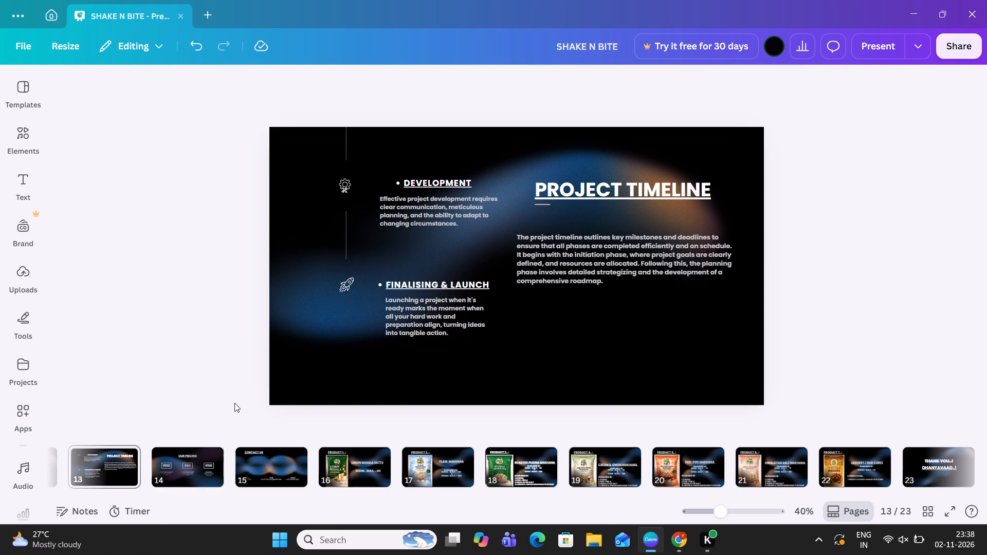
pyautogui.click(248, 496)
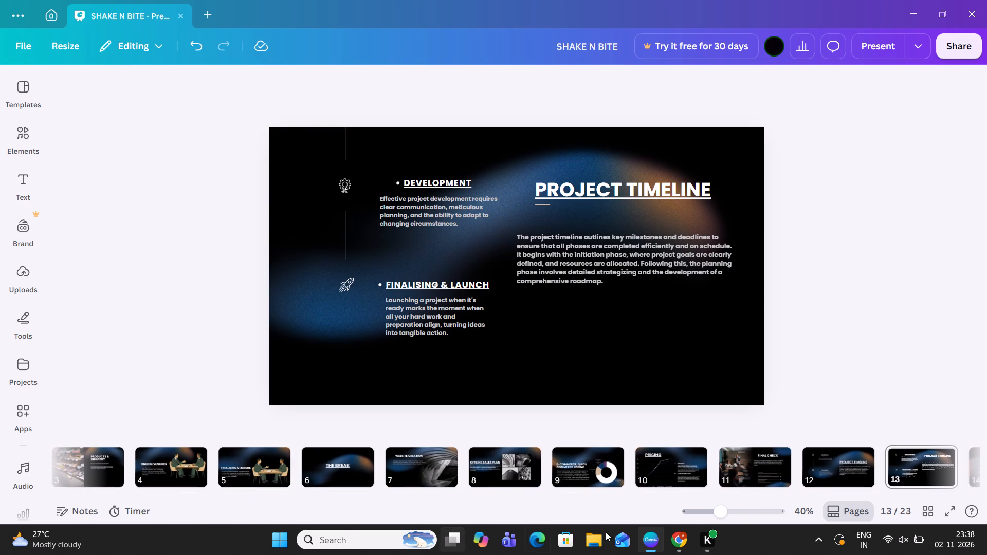
pyautogui.click(814, 464)
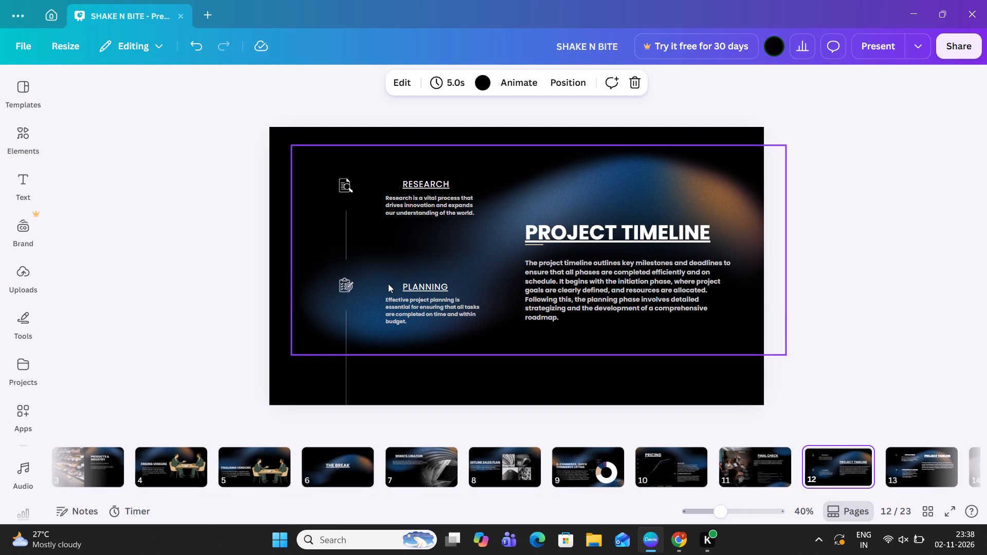
pyautogui.click(410, 286)
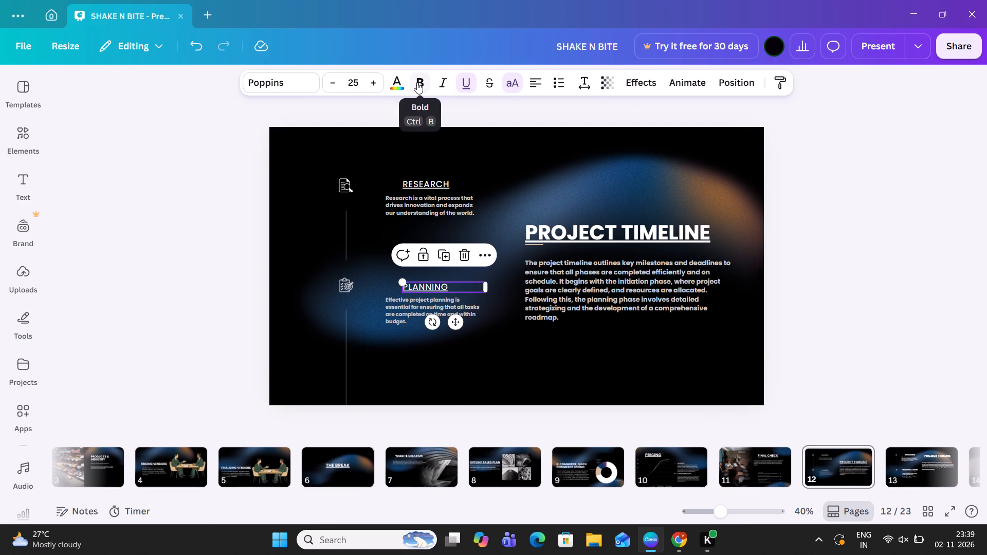
pyautogui.click(417, 82)
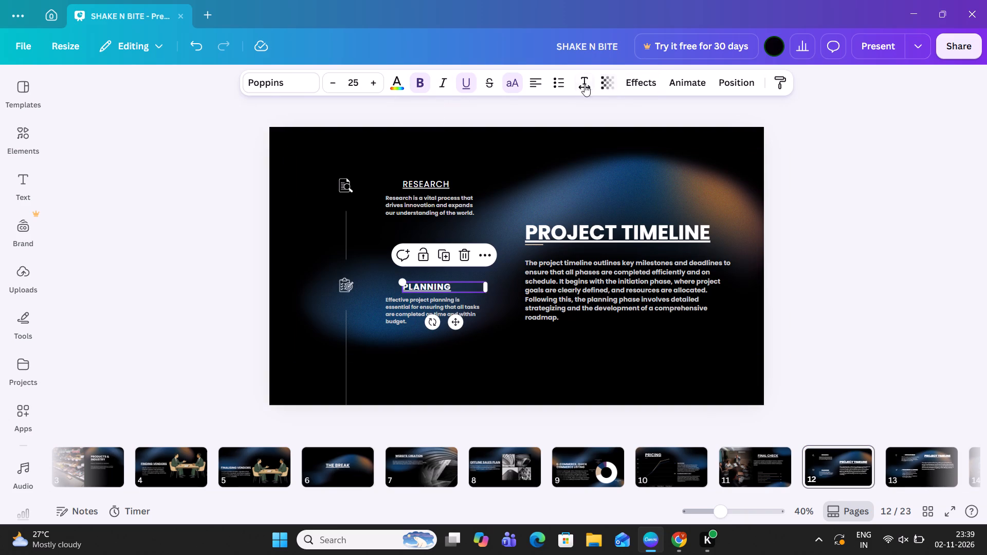
pyautogui.click(568, 81)
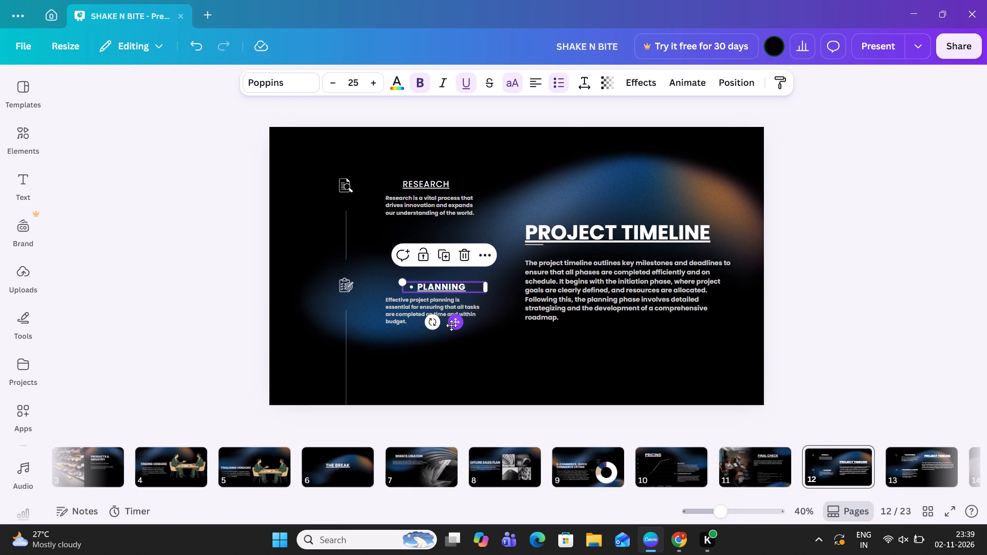
# Shift the PLANNING heading slightly left above its paragraph on page 12.
pyautogui.moveTo(451, 325); pyautogui.dragTo(443, 325)
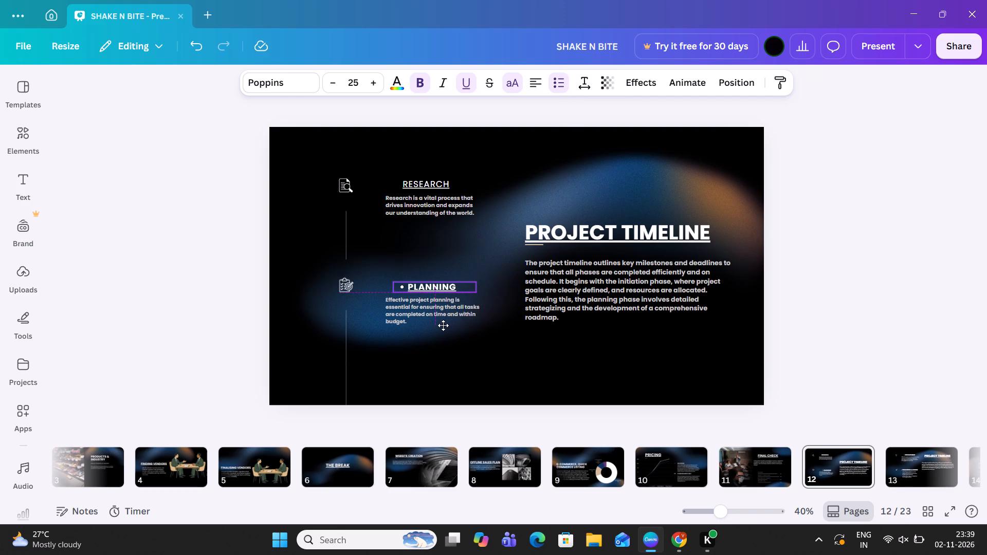
pyautogui.moveTo(443, 325); pyautogui.dragTo(445, 326)
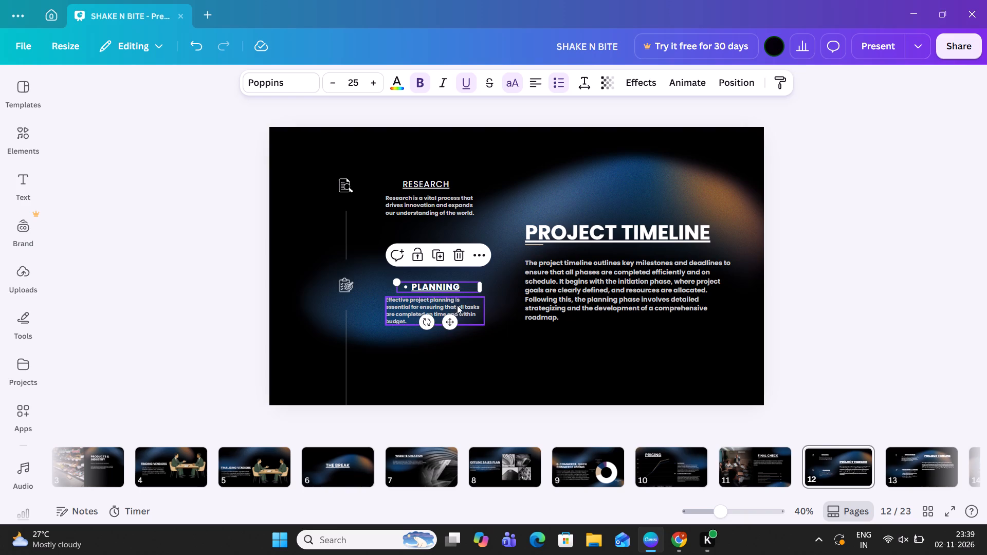
# Widen the PLANNING paragraph's text box to about 415, and scale the paragraph up to text size 17.3.
pyautogui.click(457, 305)
pyautogui.click(482, 313)
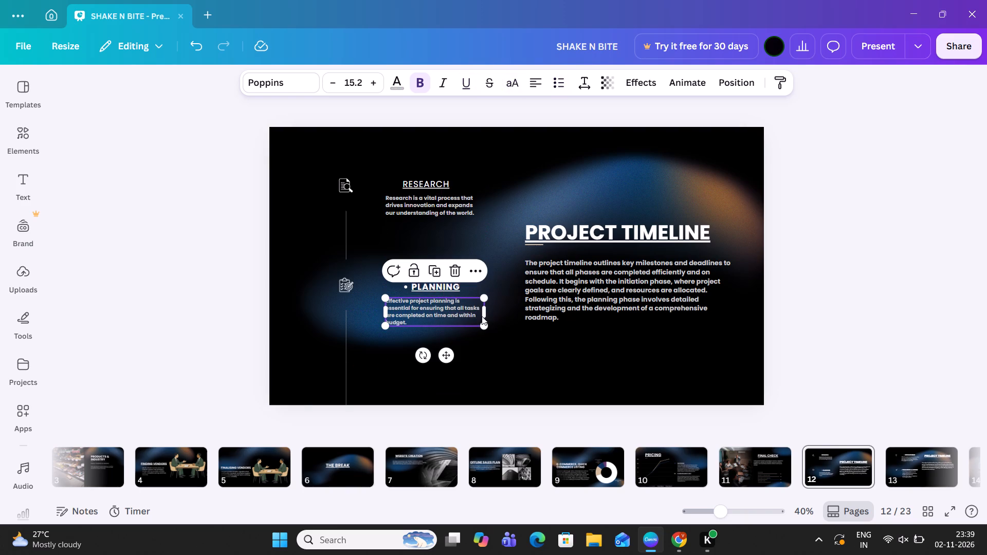
pyautogui.moveTo(487, 308); pyautogui.dragTo(496, 308)
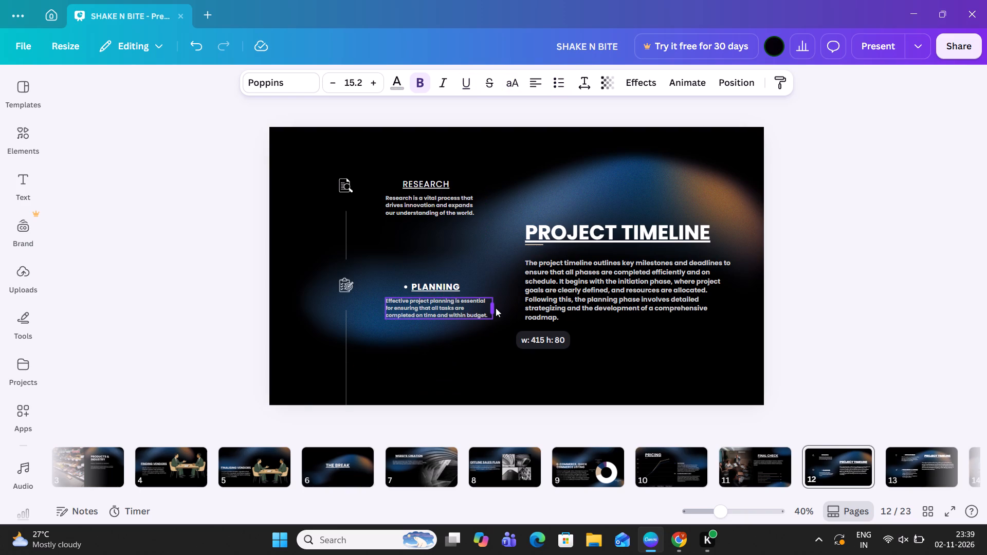
pyautogui.moveTo(496, 308); pyautogui.dragTo(496, 308)
pyautogui.click(496, 308)
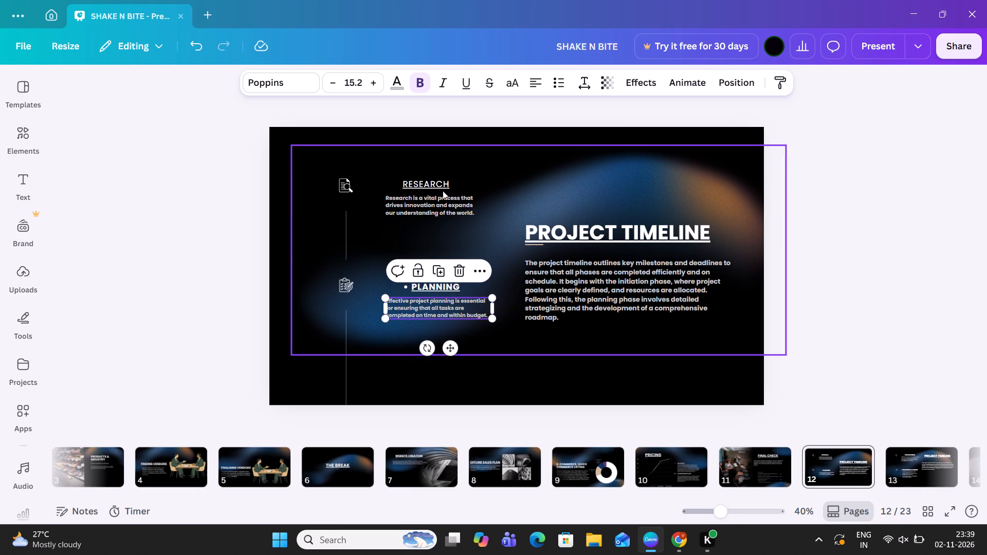
pyautogui.moveTo(491, 316); pyautogui.dragTo(498, 323)
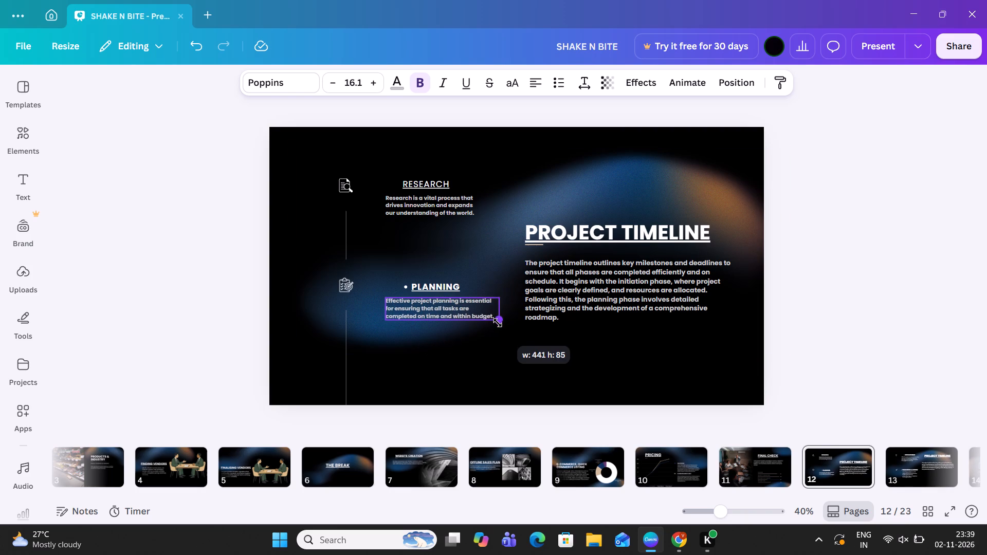
pyautogui.moveTo(498, 323); pyautogui.dragTo(506, 332)
# Shift the enlarged PLANNING paragraph slightly left beneath its heading.
pyautogui.moveTo(460, 351); pyautogui.dragTo(454, 350)
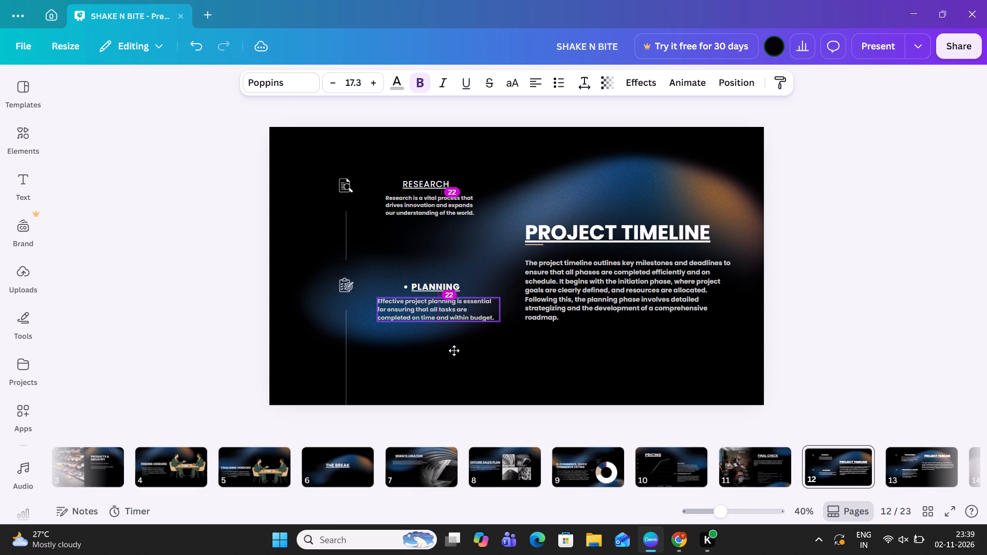
pyautogui.moveTo(454, 350); pyautogui.dragTo(454, 349)
pyautogui.moveTo(454, 349); pyautogui.dragTo(454, 349)
# Scale the RESEARCH paragraph up to text size 18.1 and shift it slightly left, roughly in line with the PLANNING paragraph.
pyautogui.click(433, 209)
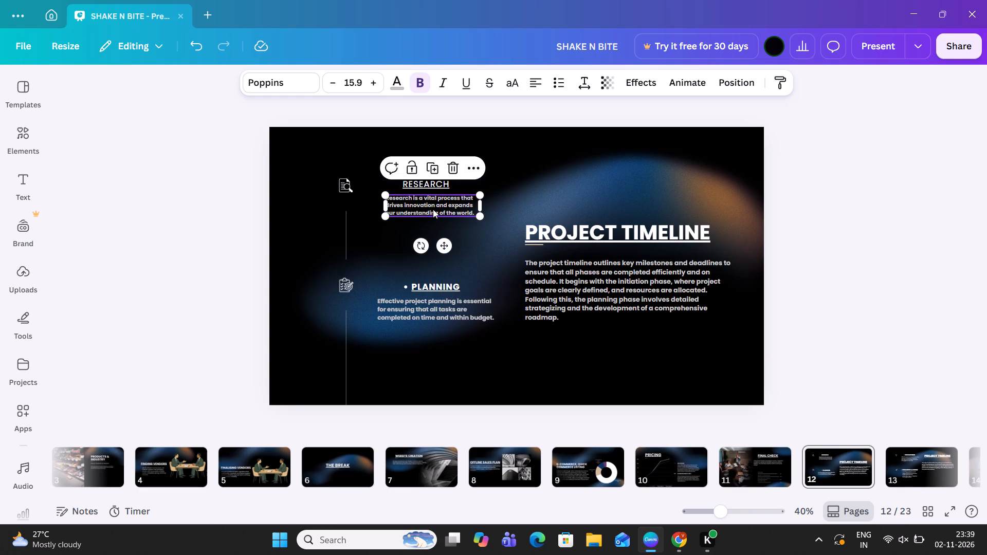
pyautogui.moveTo(480, 215); pyautogui.dragTo(491, 222)
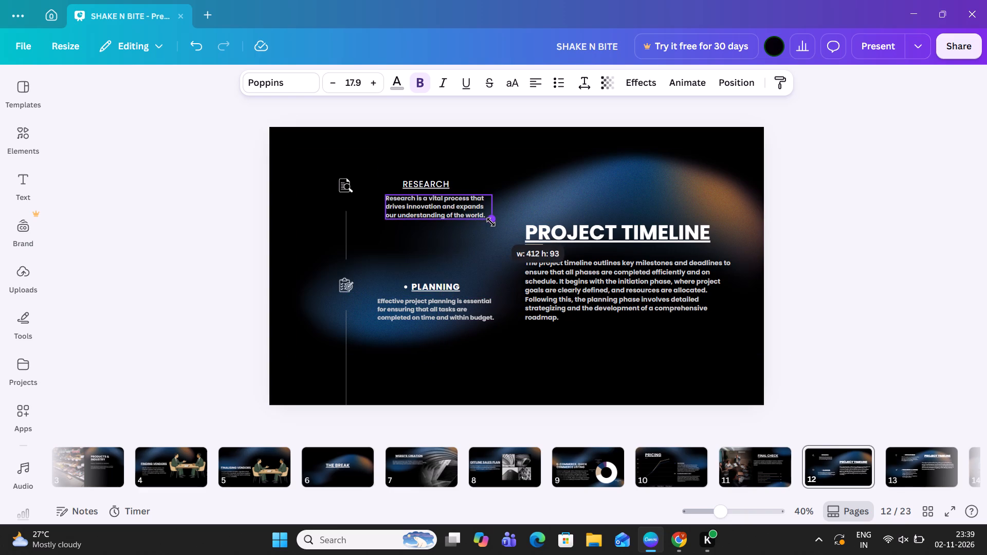
pyautogui.moveTo(491, 222); pyautogui.dragTo(492, 223)
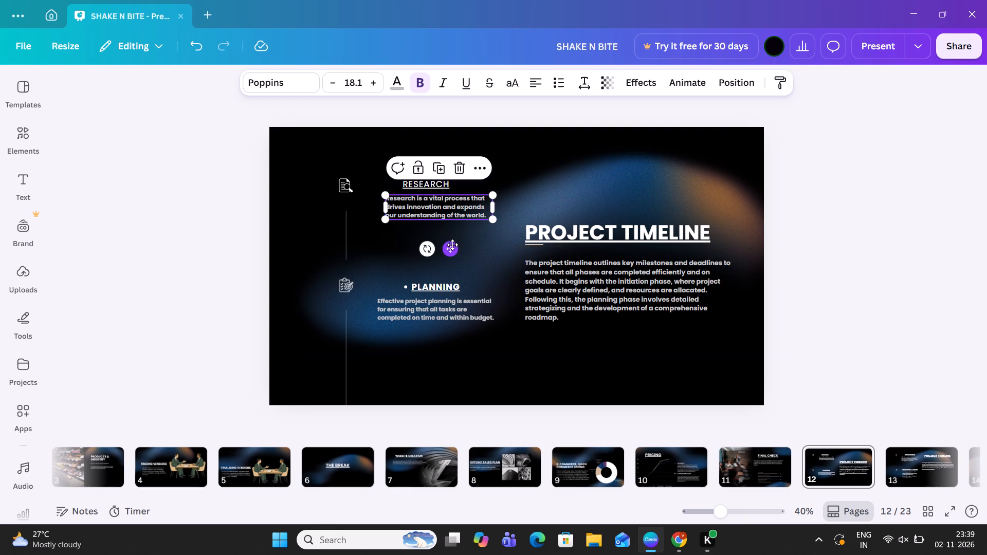
pyautogui.click(452, 245)
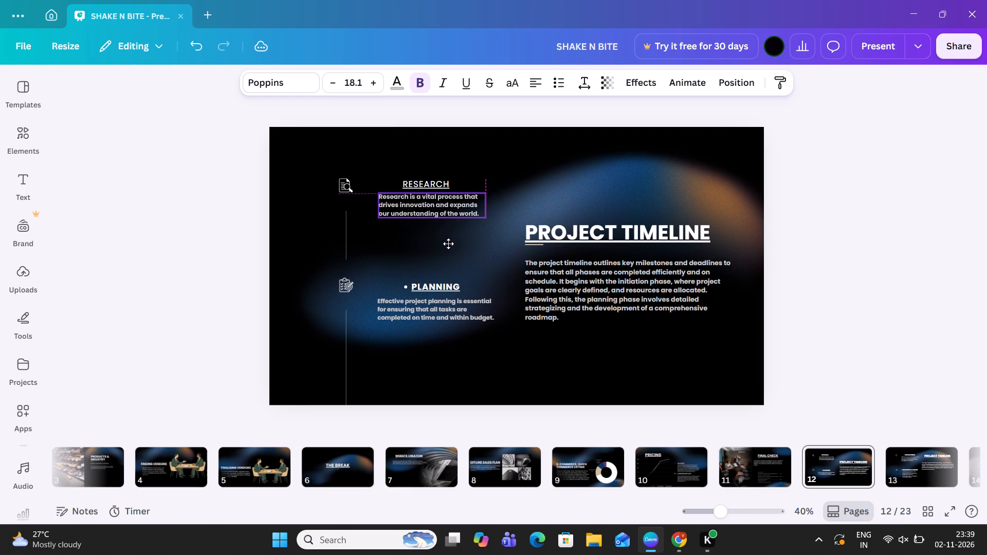
# Make the RESEARCH heading bold and add a bullet point to it.
pyautogui.click(434, 180)
pyautogui.click(423, 89)
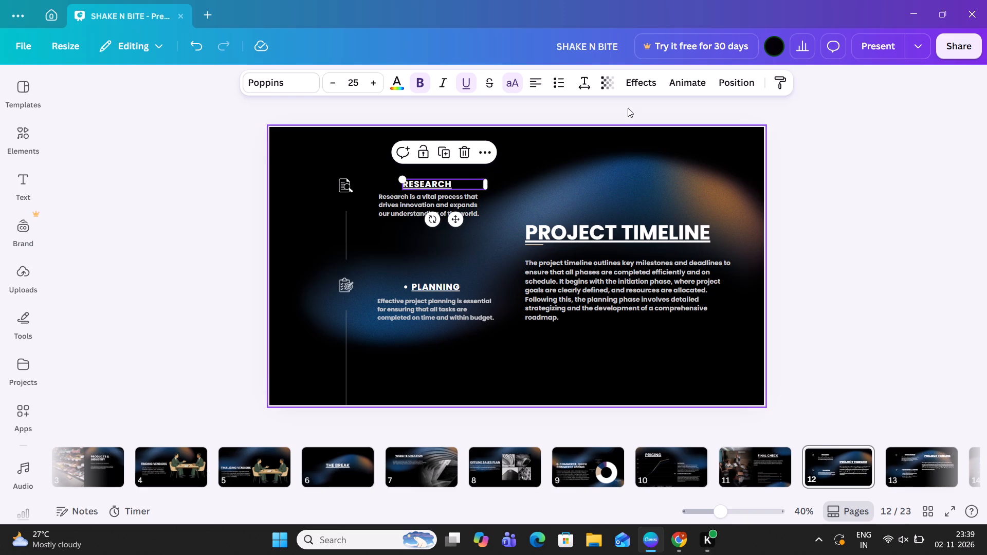
pyautogui.click(562, 87)
pyautogui.click(569, 112)
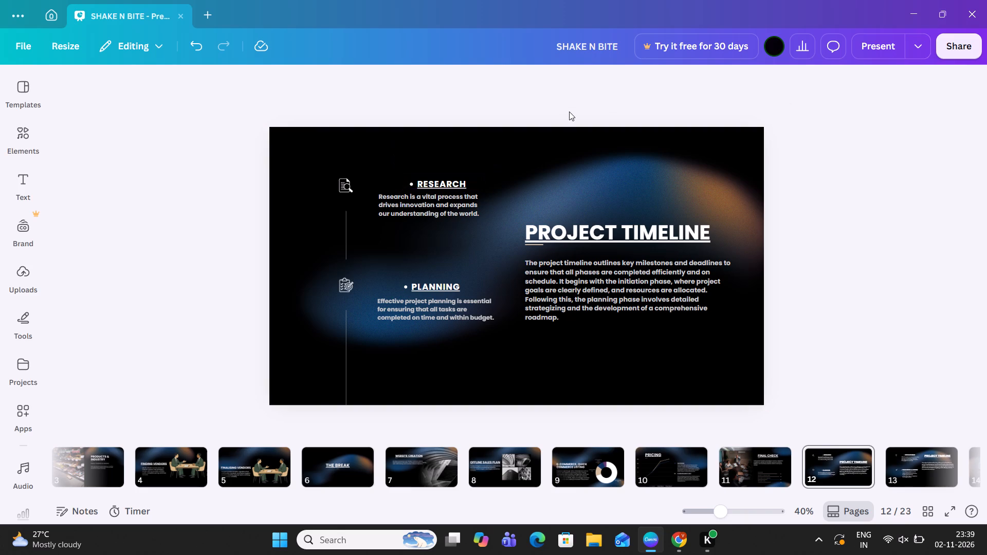
# Shift the RESEARCH heading left so it sits centred above its paragraph.
pyautogui.click(442, 183)
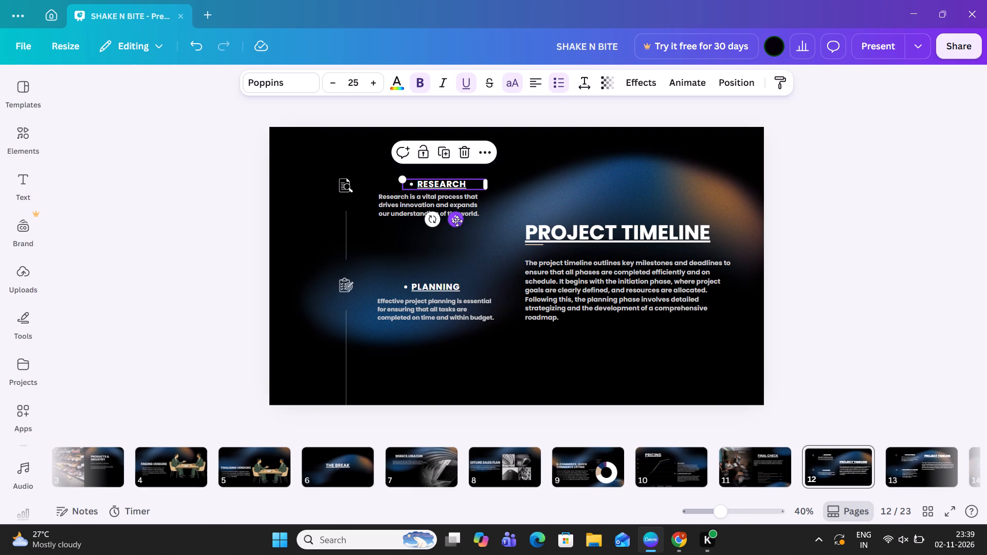
pyautogui.moveTo(457, 221); pyautogui.dragTo(447, 220)
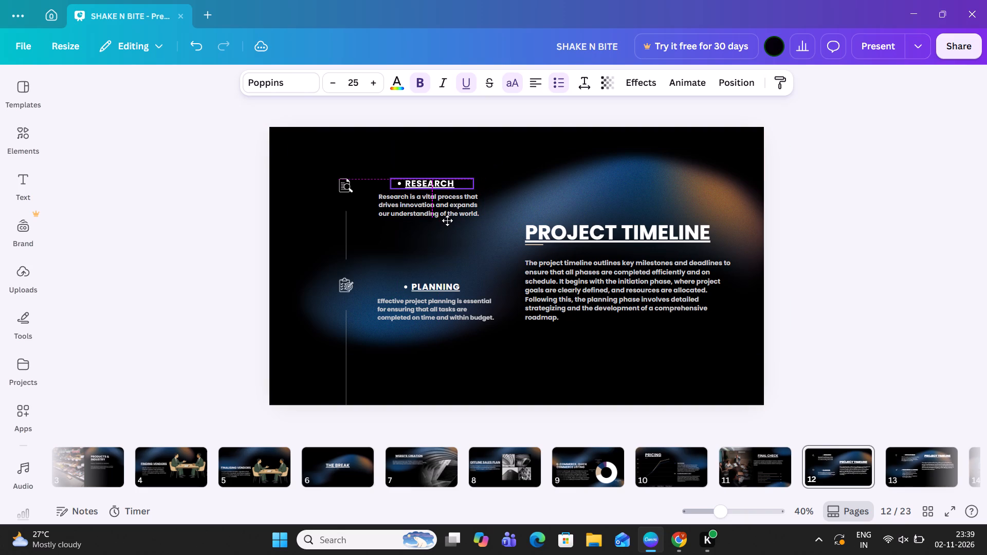
pyautogui.moveTo(447, 220); pyautogui.dragTo(449, 220)
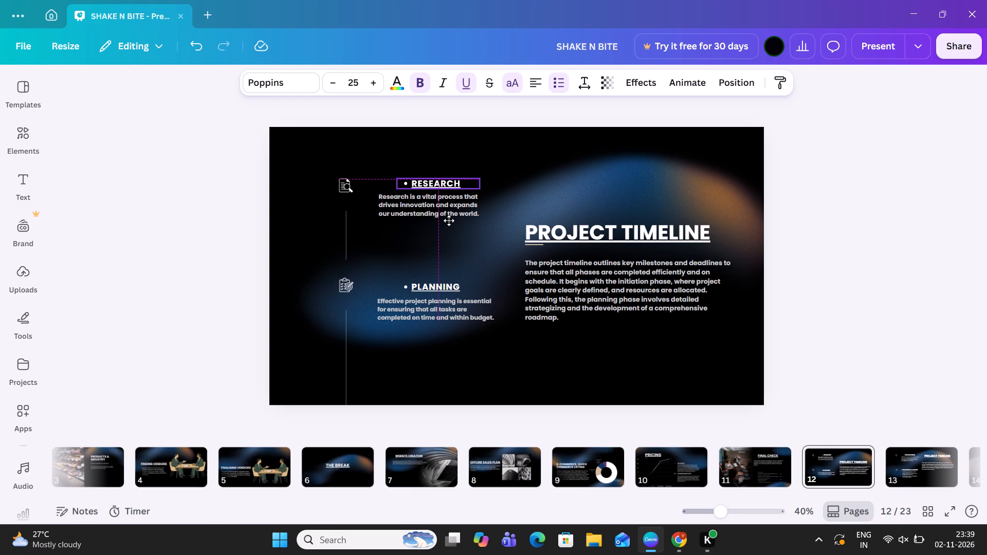
pyautogui.moveTo(449, 220); pyautogui.dragTo(444, 220)
pyautogui.click(444, 220)
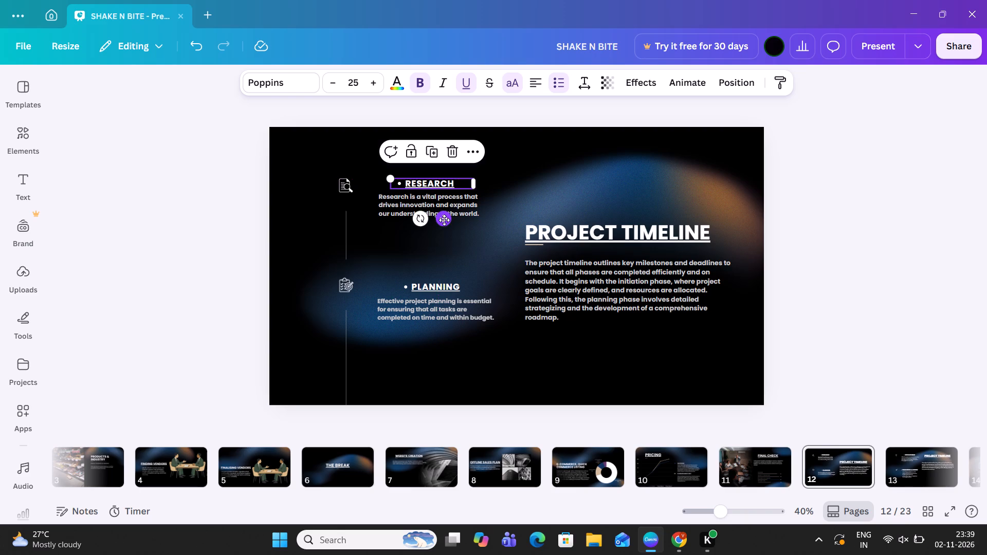
# Lower the PLANNING heading slightly so it sits closer to its paragraph.
pyautogui.click(451, 289)
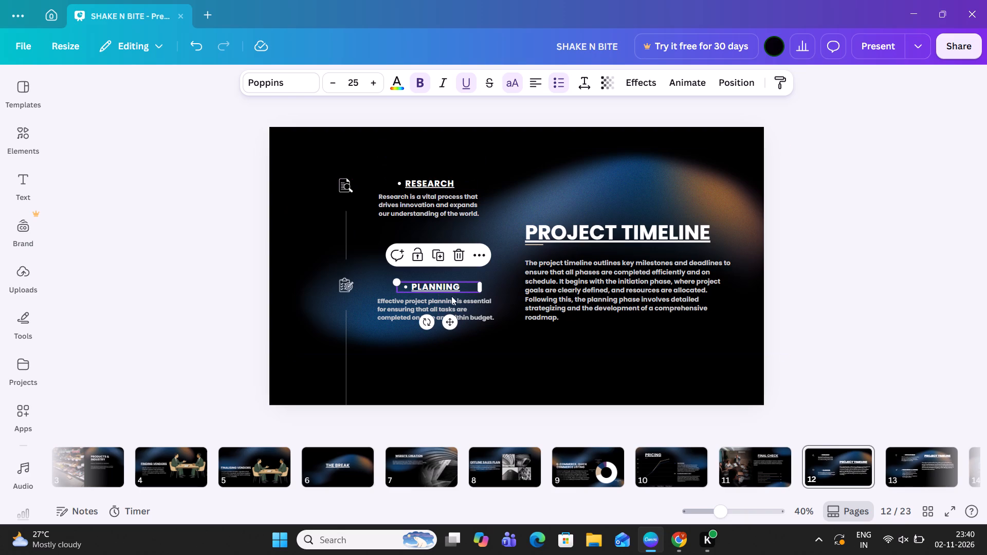
pyautogui.click(452, 321)
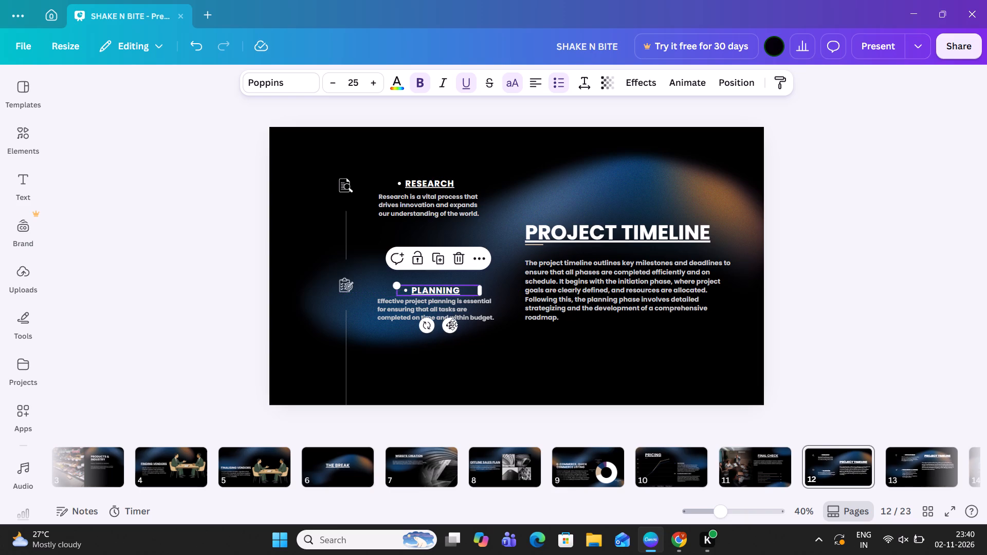
pyautogui.click(181, 308)
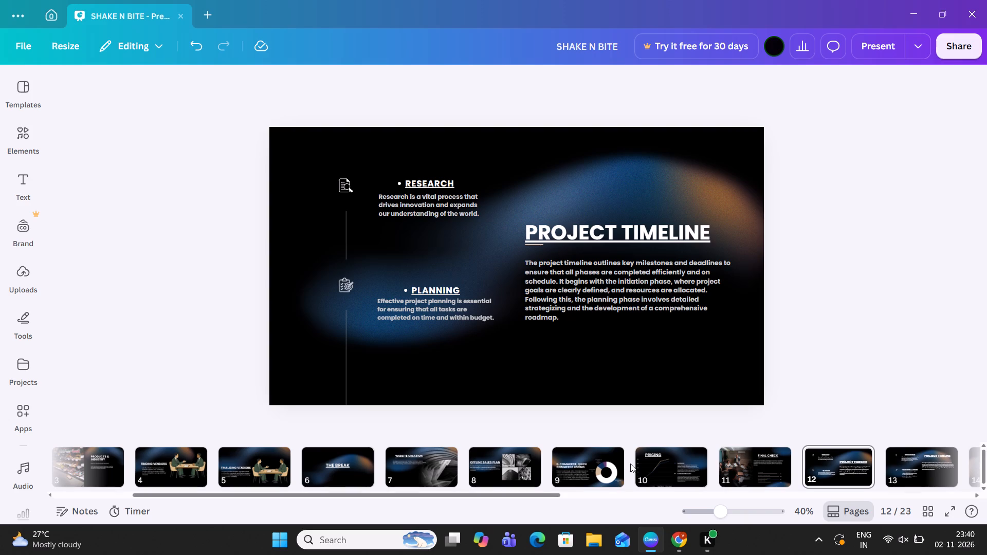
# On FINAL CHECK page 11, duplicate the PRICING PLAN label, place the copy below the 60% bar and change its text to FINANCE.
pyautogui.click(769, 469)
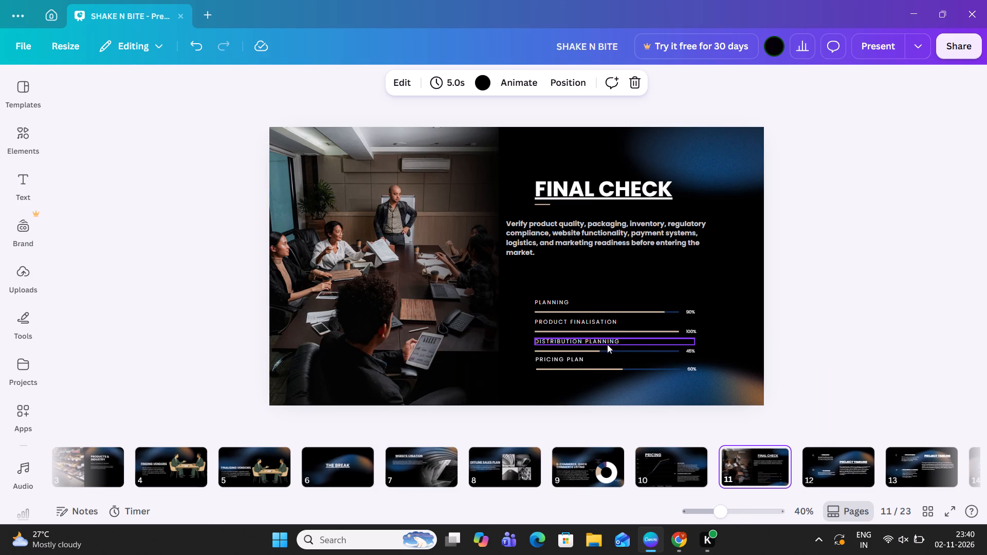
pyautogui.click(579, 359)
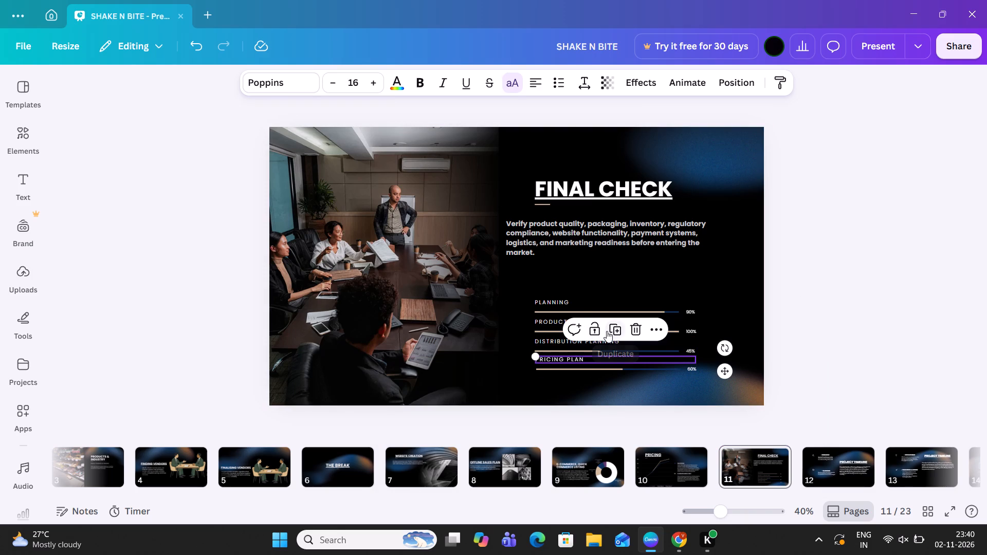
pyautogui.click(607, 331)
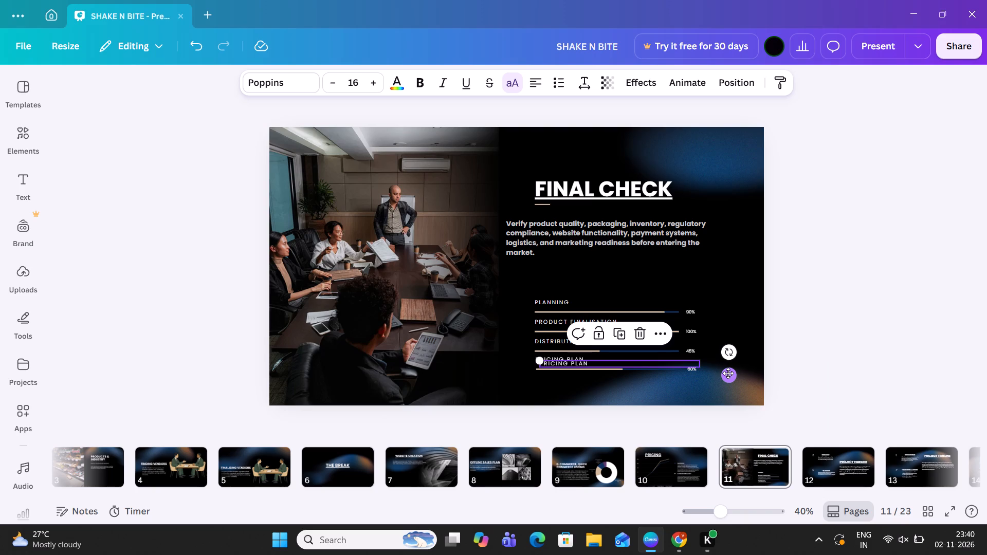
pyautogui.moveTo(728, 373); pyautogui.dragTo(725, 380)
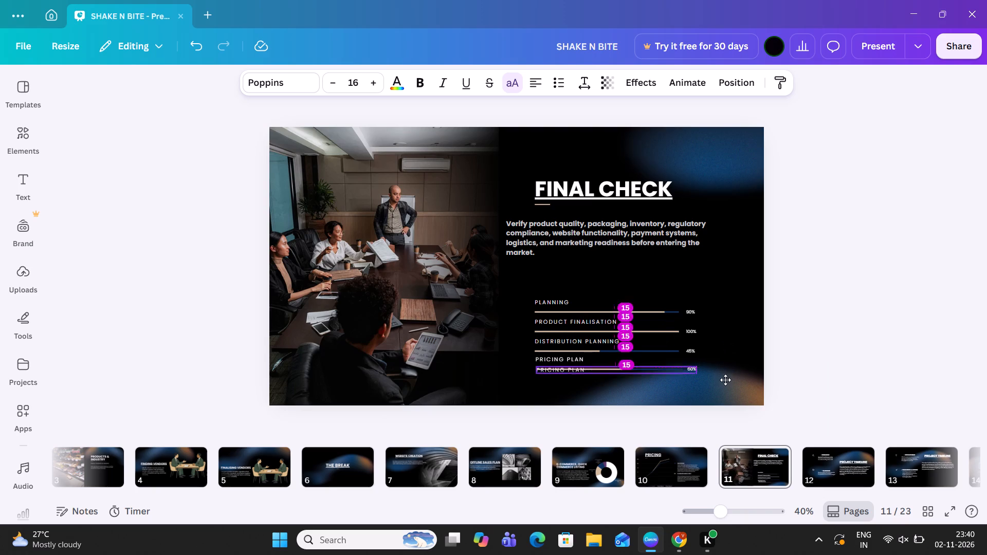
pyautogui.moveTo(725, 380); pyautogui.dragTo(727, 386)
pyautogui.doubleClick(594, 379)
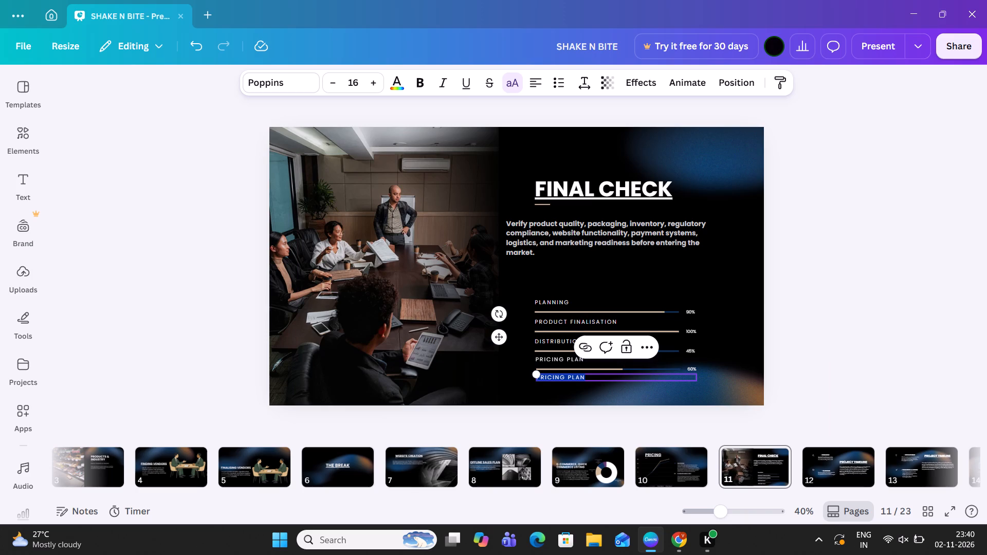
pyautogui.write('FINANCE')
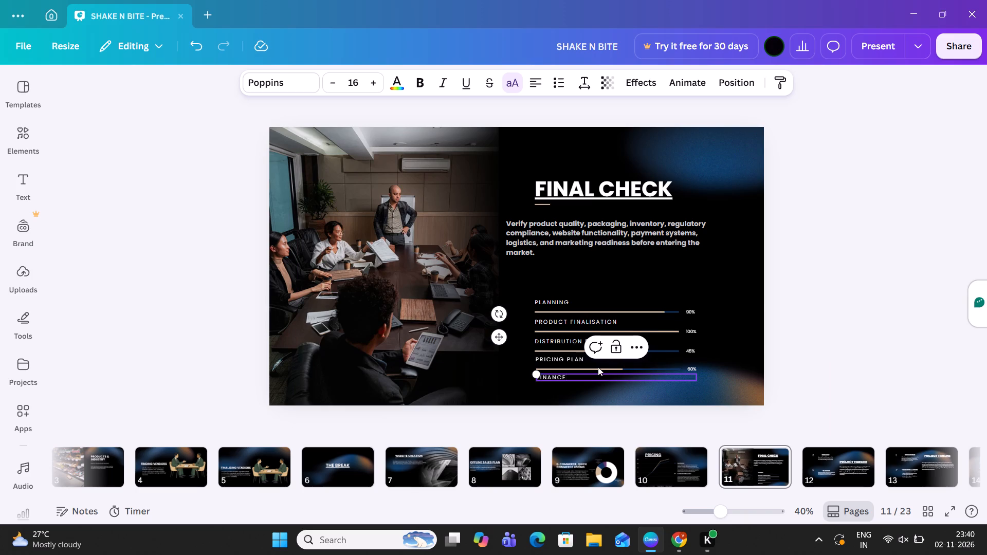
# Duplicate the progress bar under PRICING PLAN and place the copy directly below the FINANCE label, lined up with the other bars.
pyautogui.click(599, 367)
pyautogui.click(617, 344)
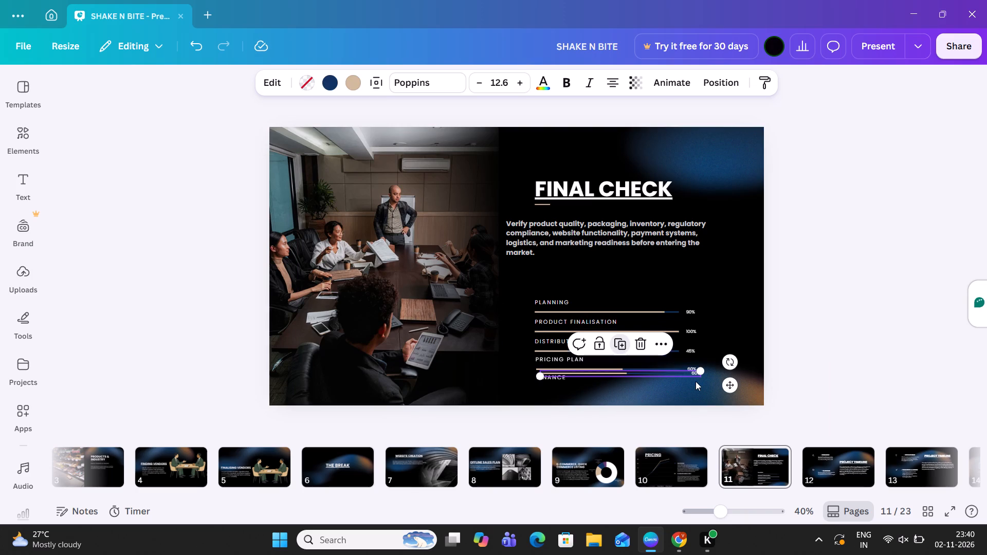
pyautogui.moveTo(727, 386); pyautogui.dragTo(719, 381)
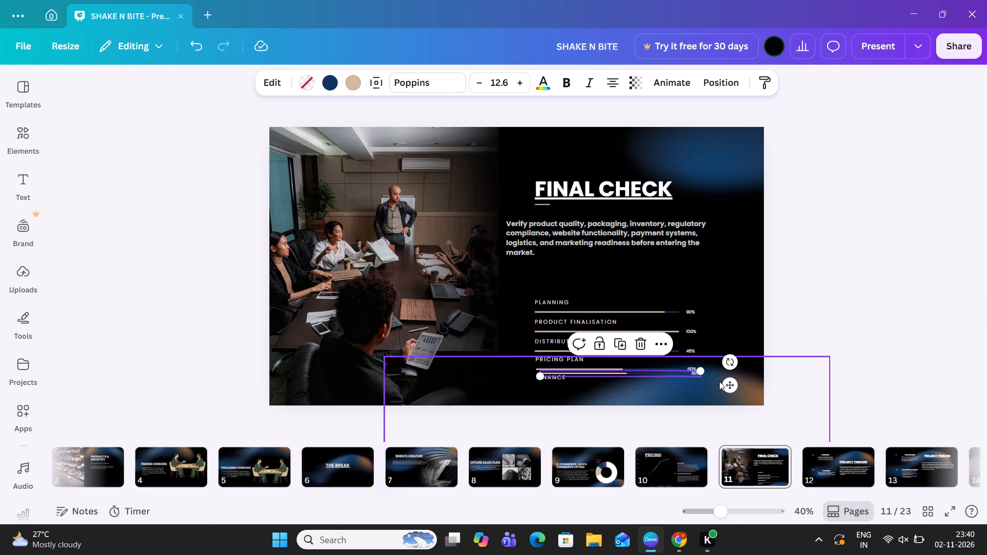
pyautogui.moveTo(719, 381); pyautogui.dragTo(721, 398)
# Set the percentage of the progress bar under FINANCE to 100 and deselect it.
pyautogui.doubleClick(671, 389)
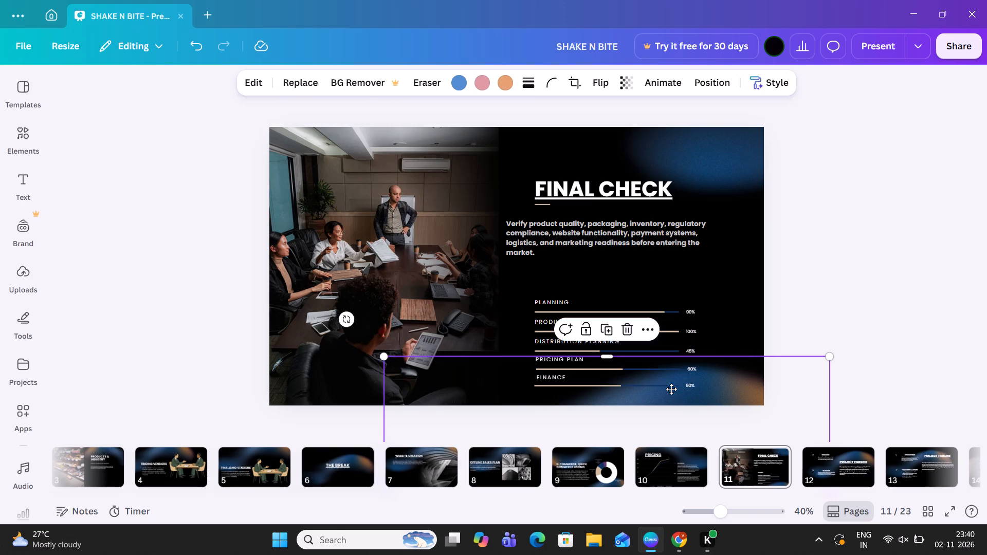
pyautogui.click(774, 255)
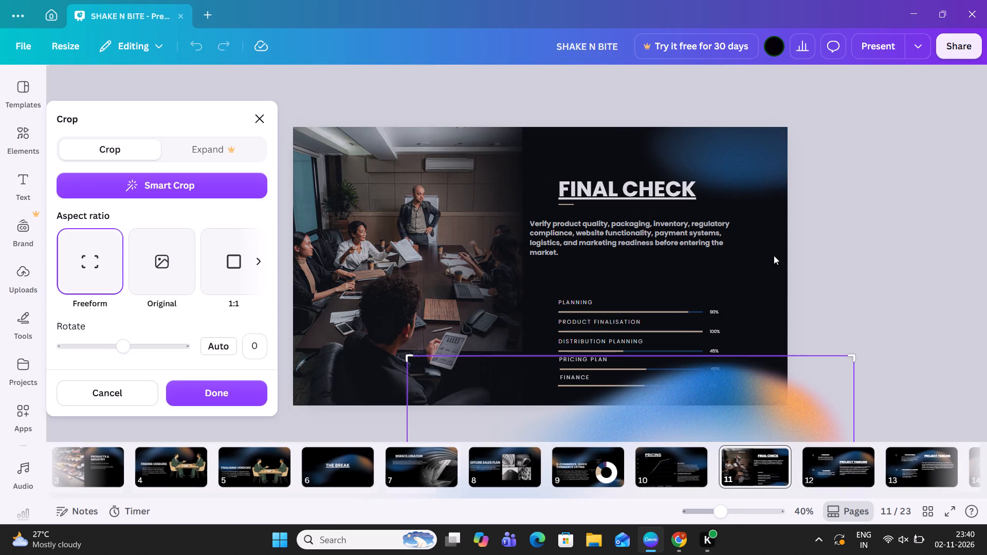
pyautogui.click(632, 386)
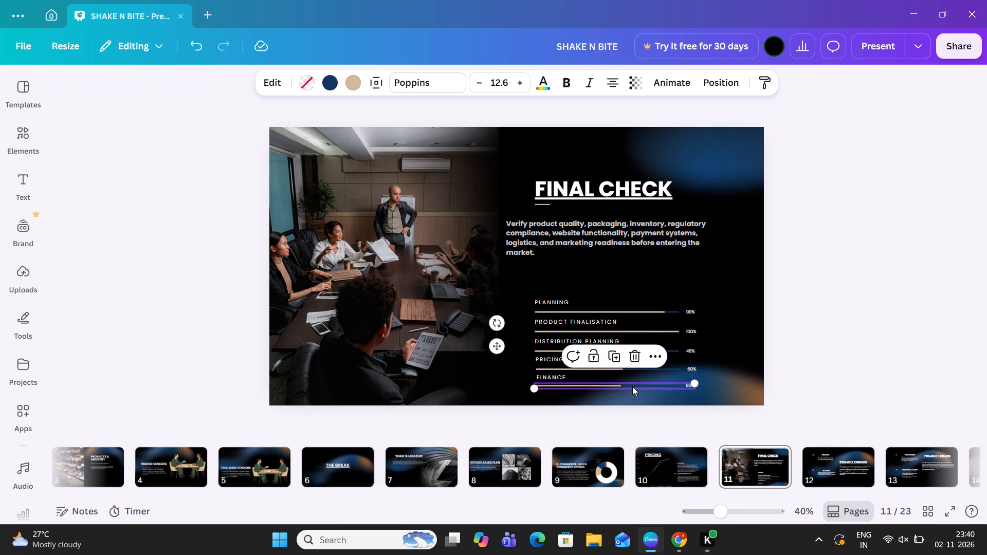
pyautogui.doubleClick(632, 386)
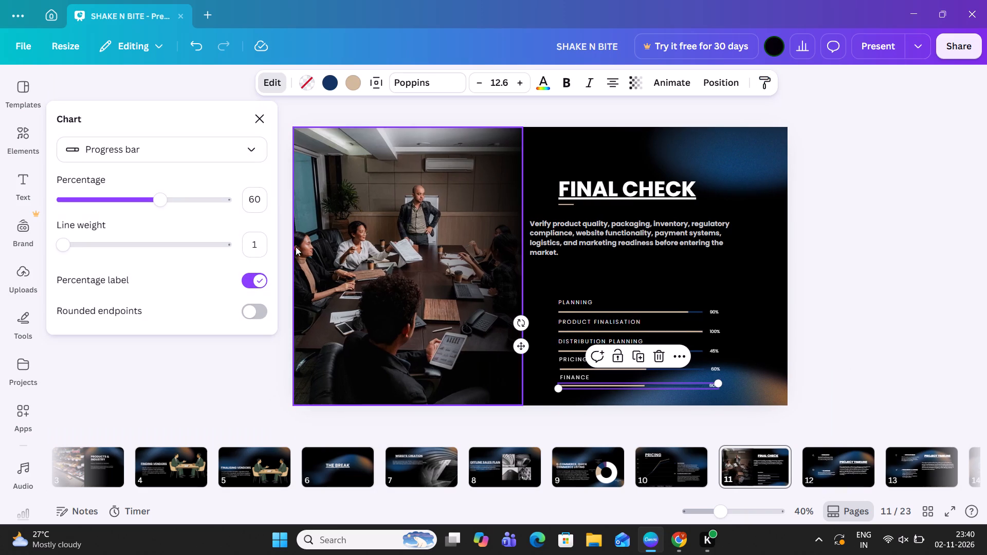
pyautogui.click(264, 198)
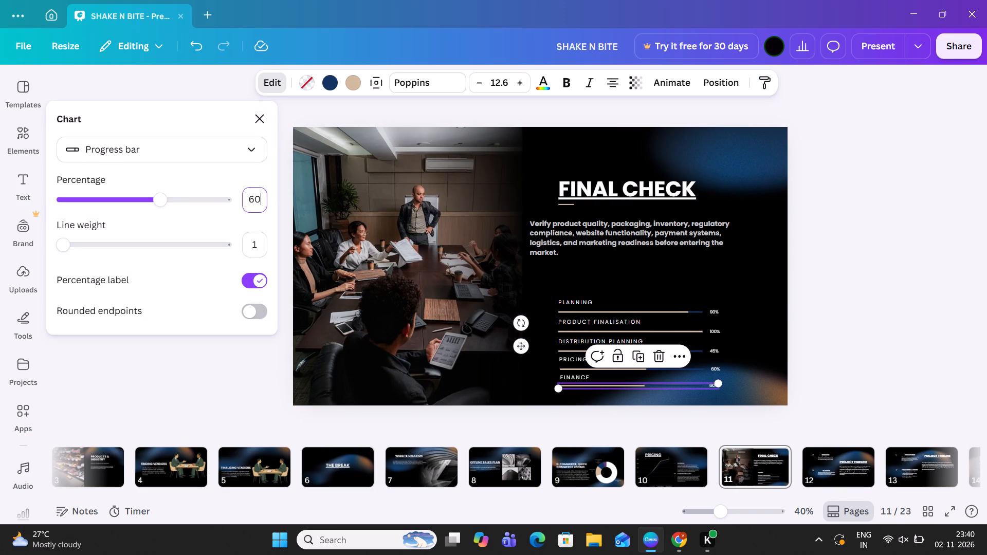
pyautogui.write('100')
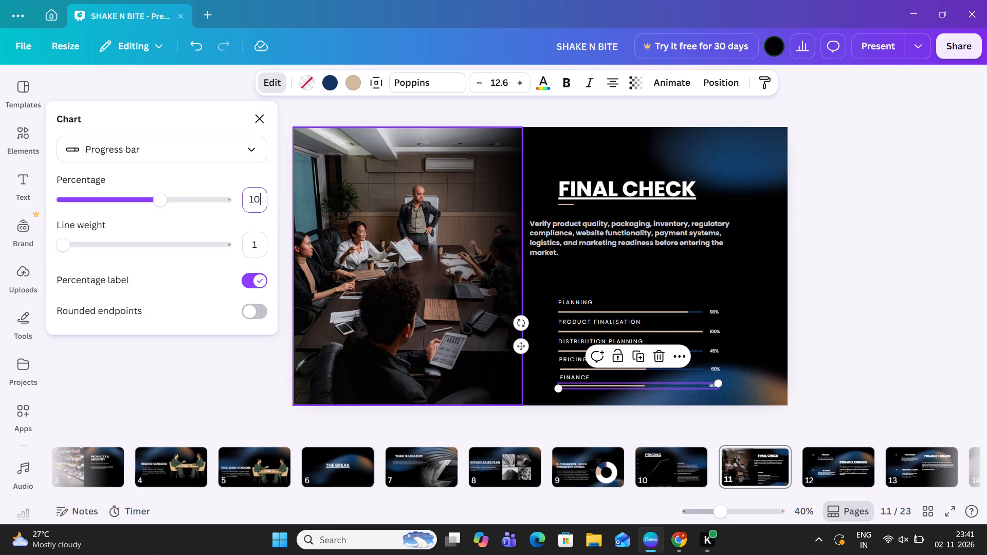
pyautogui.press('Return')
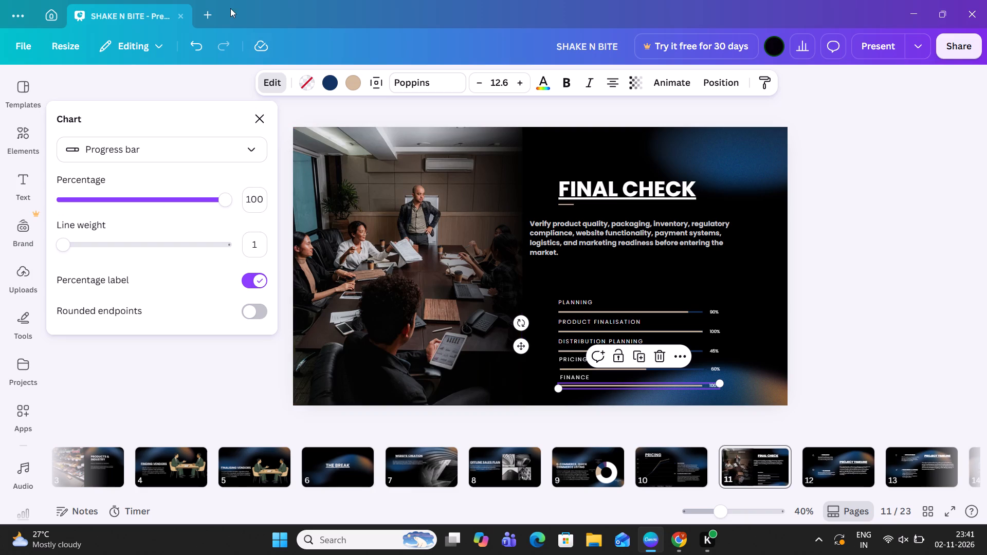
pyautogui.click(262, 113)
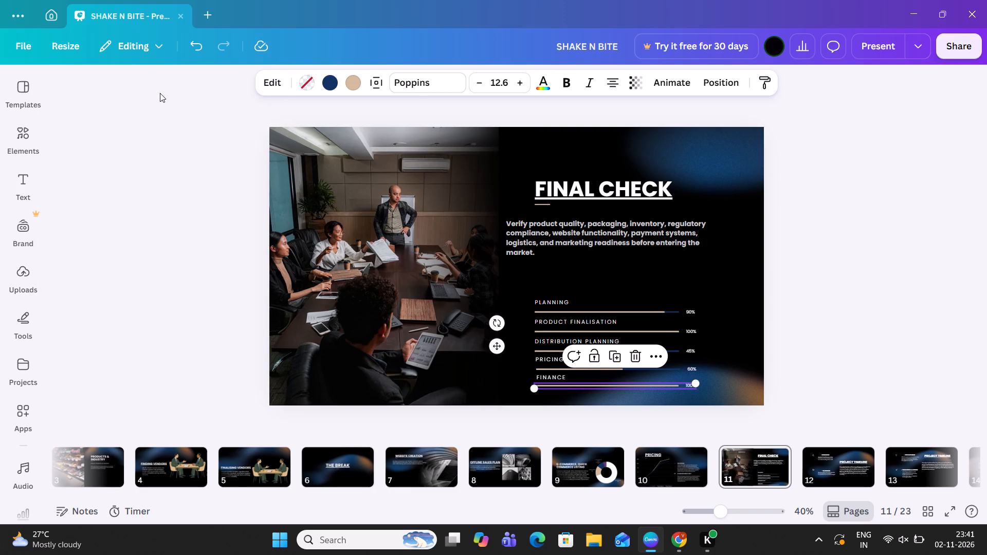
pyautogui.click(160, 93)
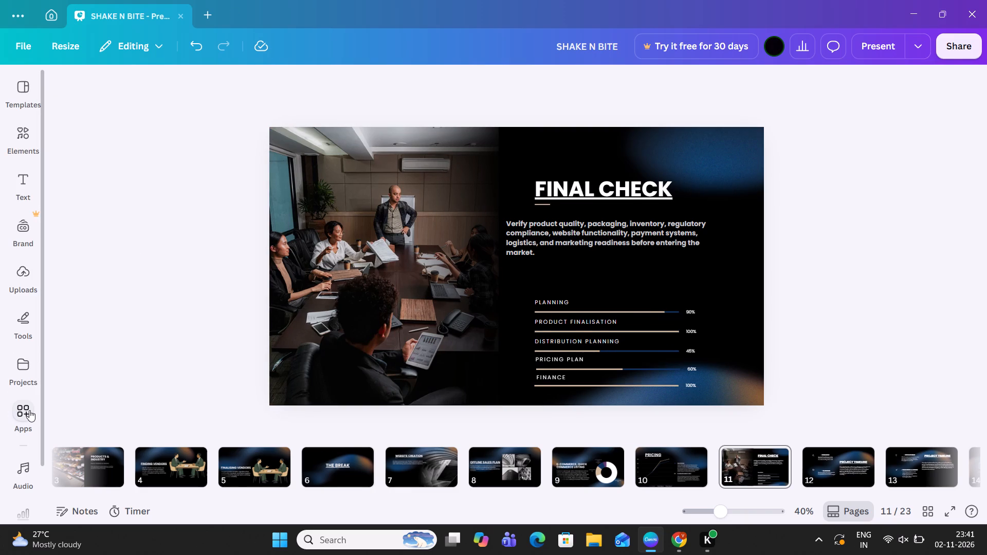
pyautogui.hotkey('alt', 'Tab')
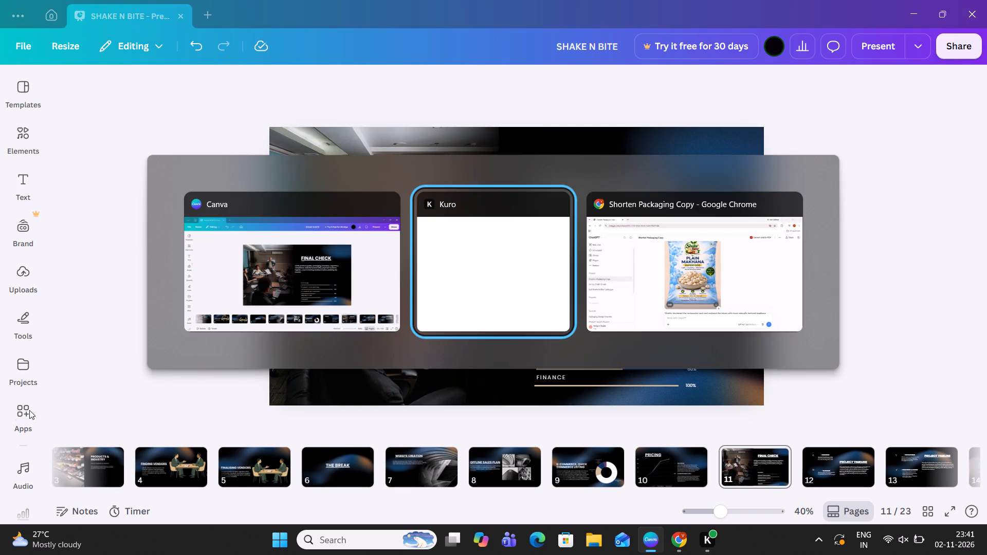
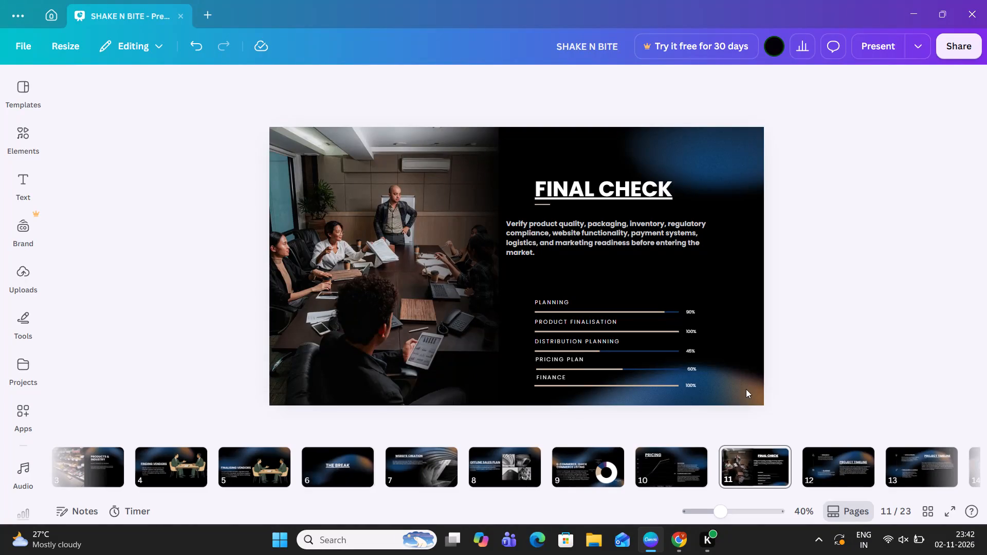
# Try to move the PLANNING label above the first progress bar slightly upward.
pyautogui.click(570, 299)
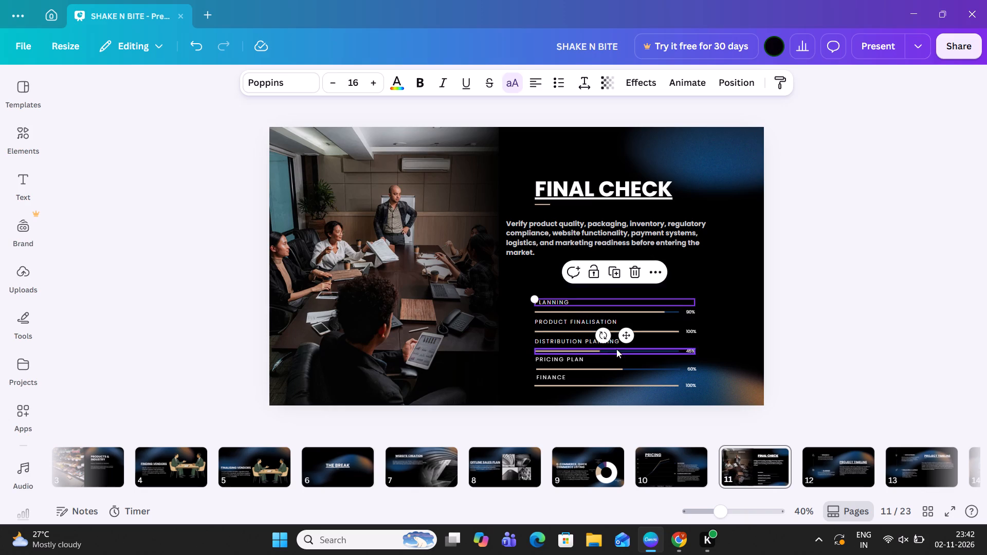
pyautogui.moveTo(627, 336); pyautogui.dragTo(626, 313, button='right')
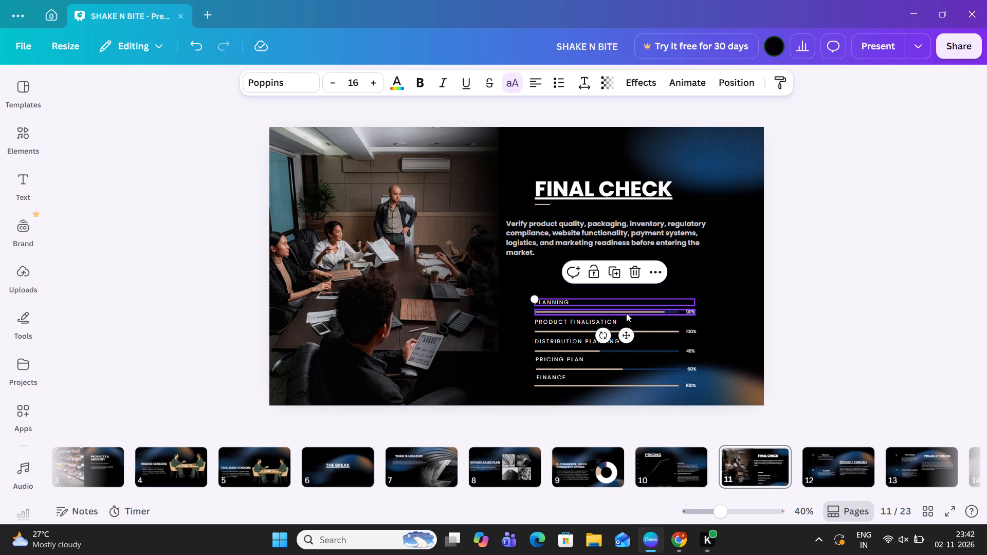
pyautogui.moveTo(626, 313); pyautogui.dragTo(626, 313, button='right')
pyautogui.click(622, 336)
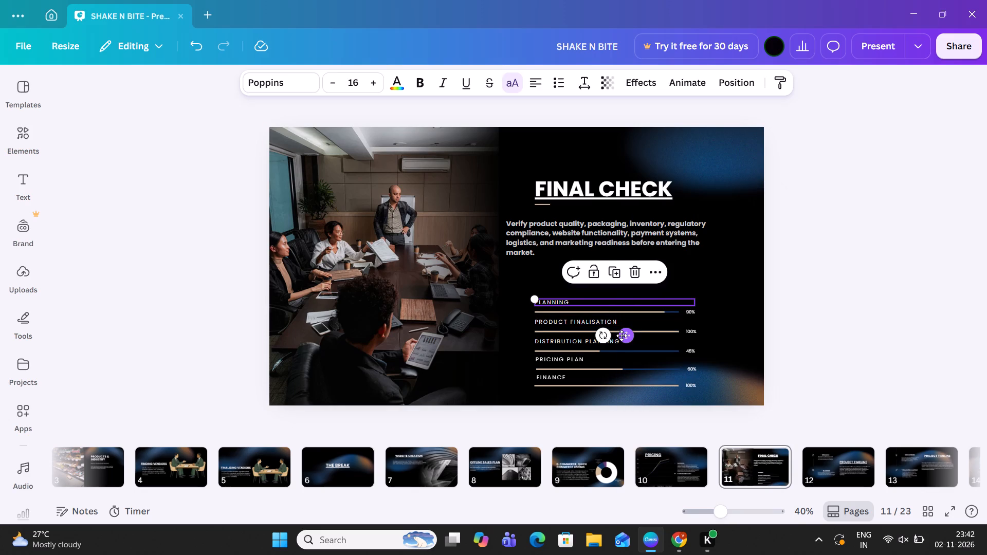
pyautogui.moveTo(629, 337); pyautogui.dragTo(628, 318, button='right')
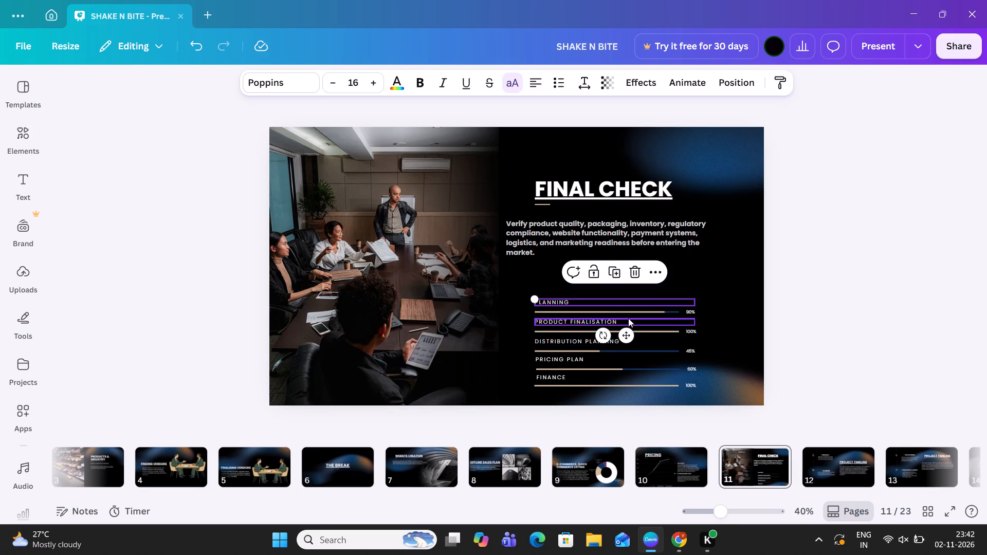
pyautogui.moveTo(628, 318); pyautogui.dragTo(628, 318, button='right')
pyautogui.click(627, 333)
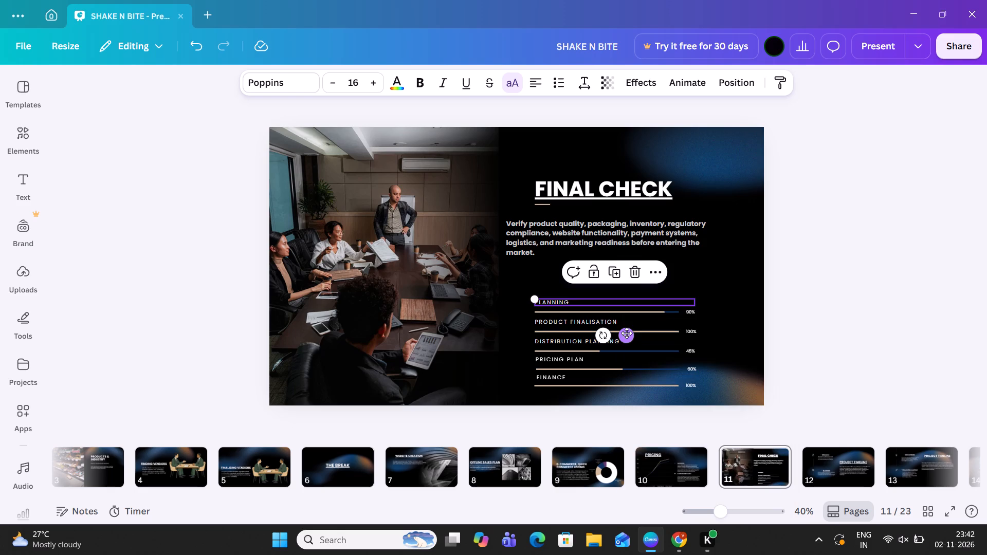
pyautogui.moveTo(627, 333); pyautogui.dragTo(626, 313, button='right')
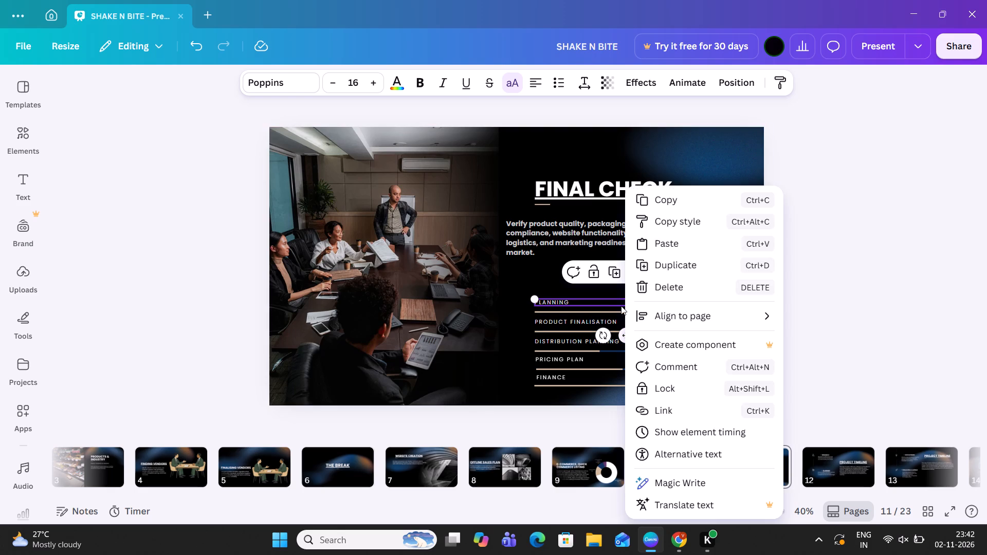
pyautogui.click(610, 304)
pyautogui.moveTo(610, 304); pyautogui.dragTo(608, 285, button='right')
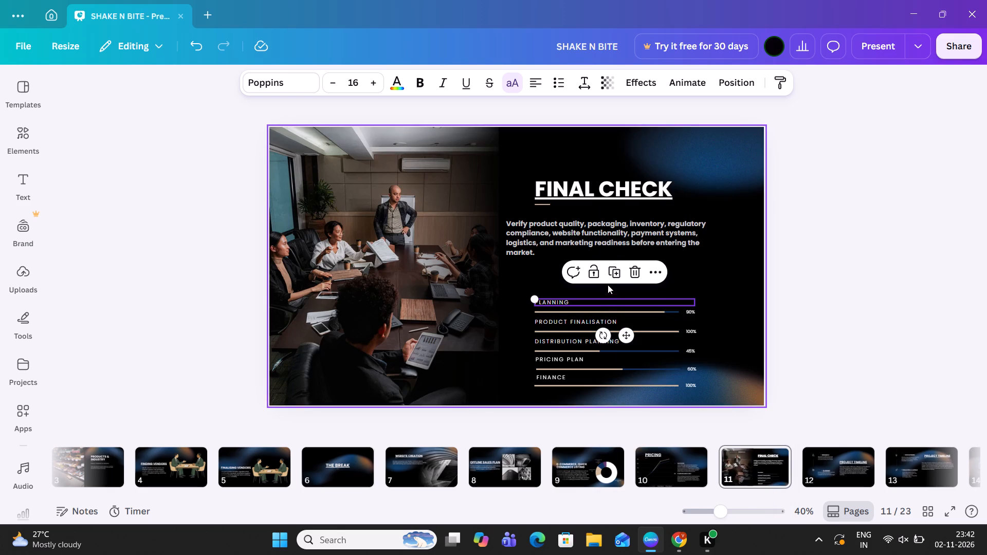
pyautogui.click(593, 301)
# Make the description paragraph under the FINAL CHECK heading bold and deselect it.
pyautogui.click(583, 221)
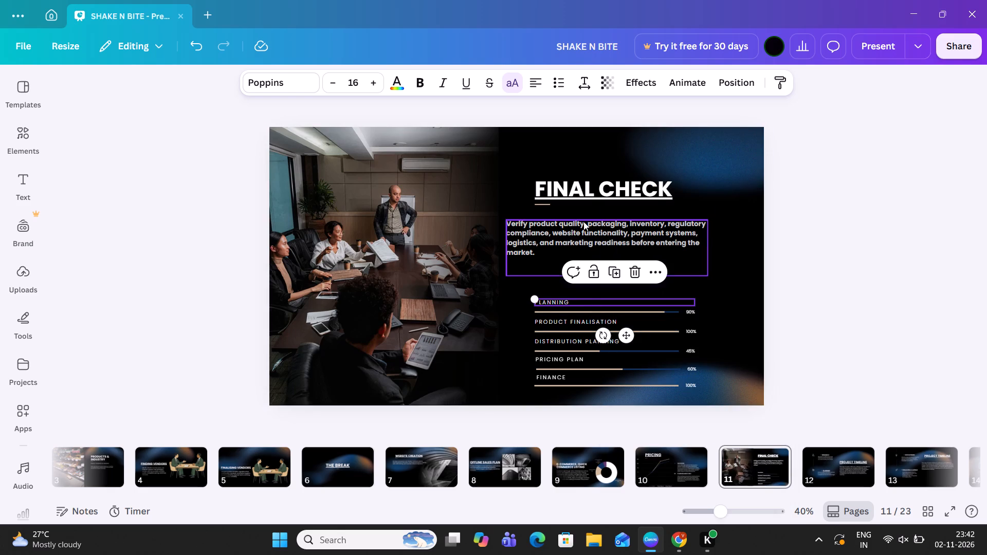
pyautogui.moveTo(708, 274); pyautogui.dragTo(720, 277, button='right')
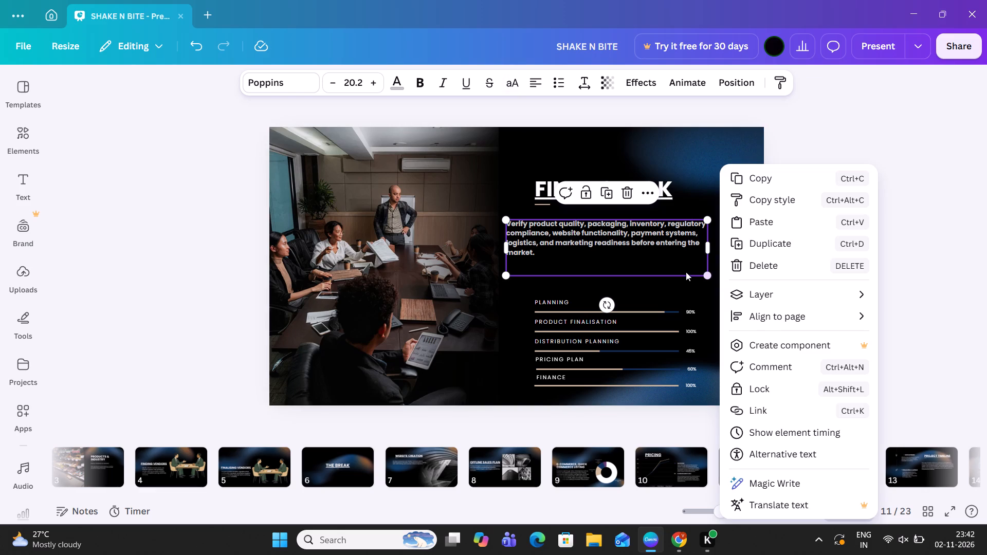
pyautogui.click(686, 272)
pyautogui.click(421, 89)
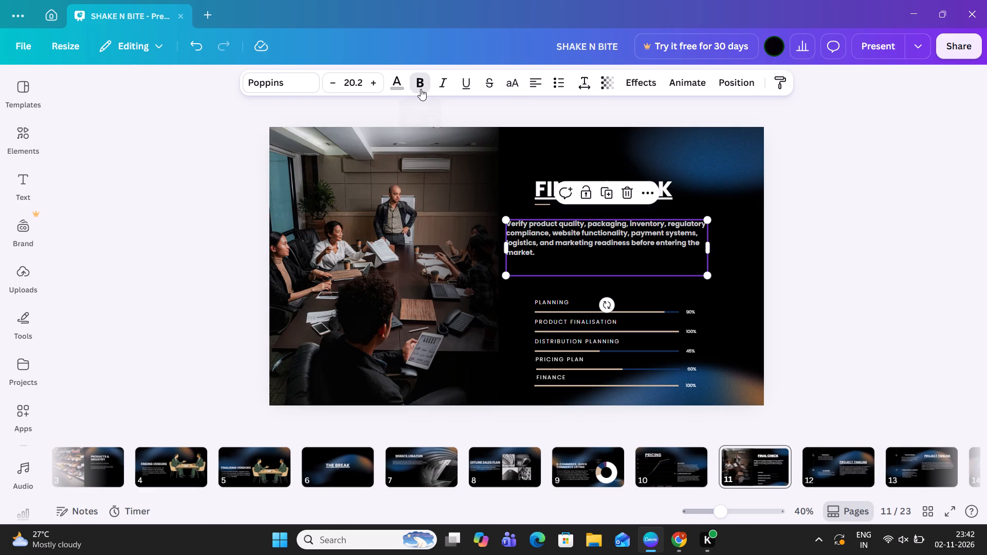
pyautogui.click(908, 213)
pyautogui.click(683, 269)
pyautogui.click(827, 196)
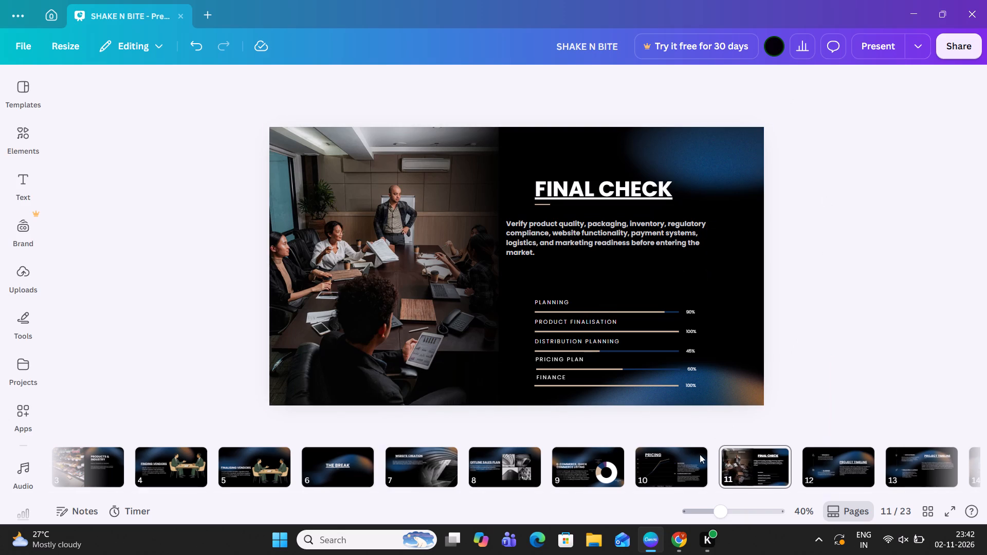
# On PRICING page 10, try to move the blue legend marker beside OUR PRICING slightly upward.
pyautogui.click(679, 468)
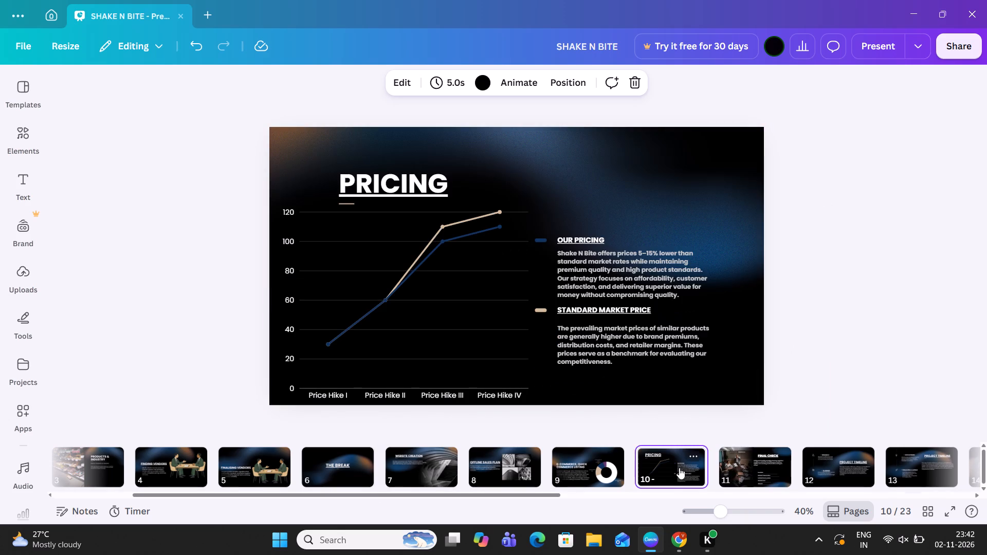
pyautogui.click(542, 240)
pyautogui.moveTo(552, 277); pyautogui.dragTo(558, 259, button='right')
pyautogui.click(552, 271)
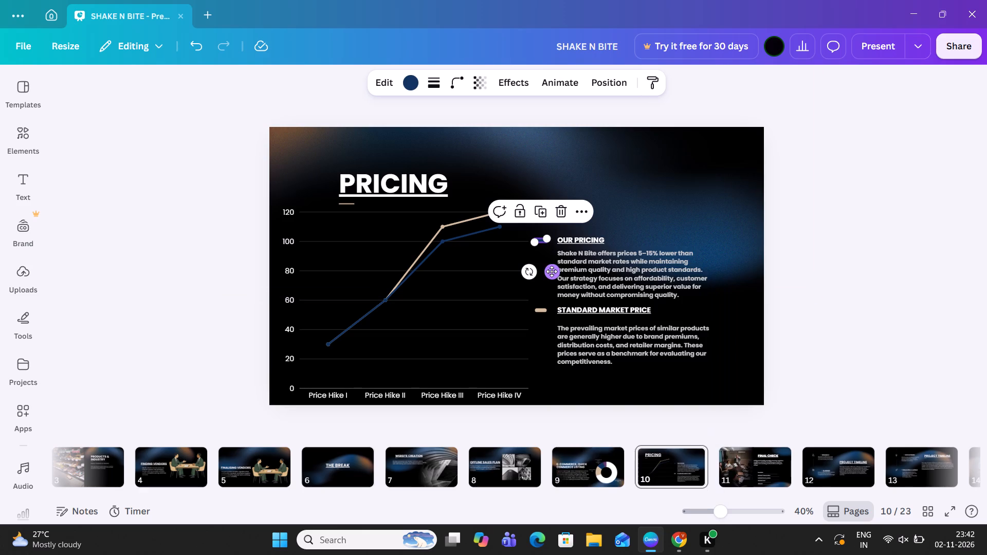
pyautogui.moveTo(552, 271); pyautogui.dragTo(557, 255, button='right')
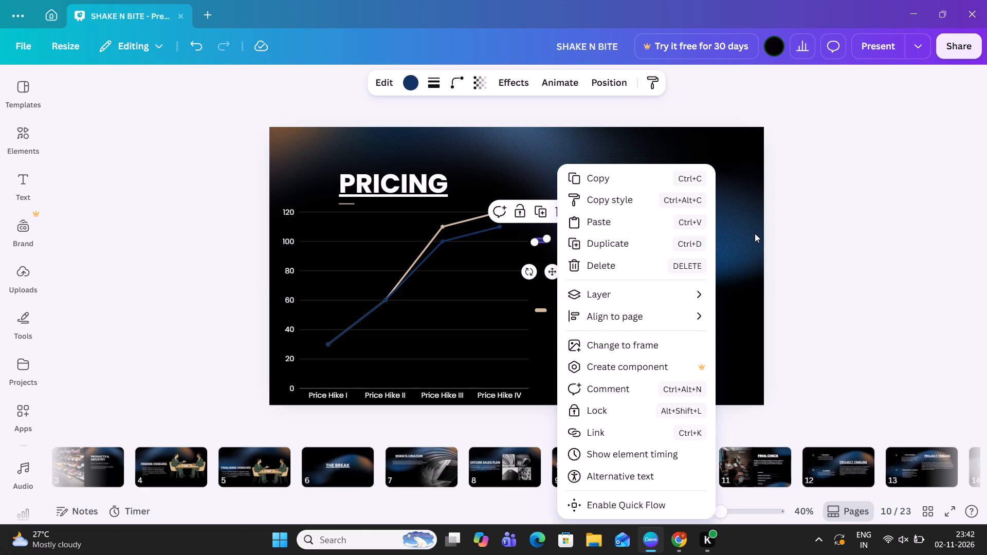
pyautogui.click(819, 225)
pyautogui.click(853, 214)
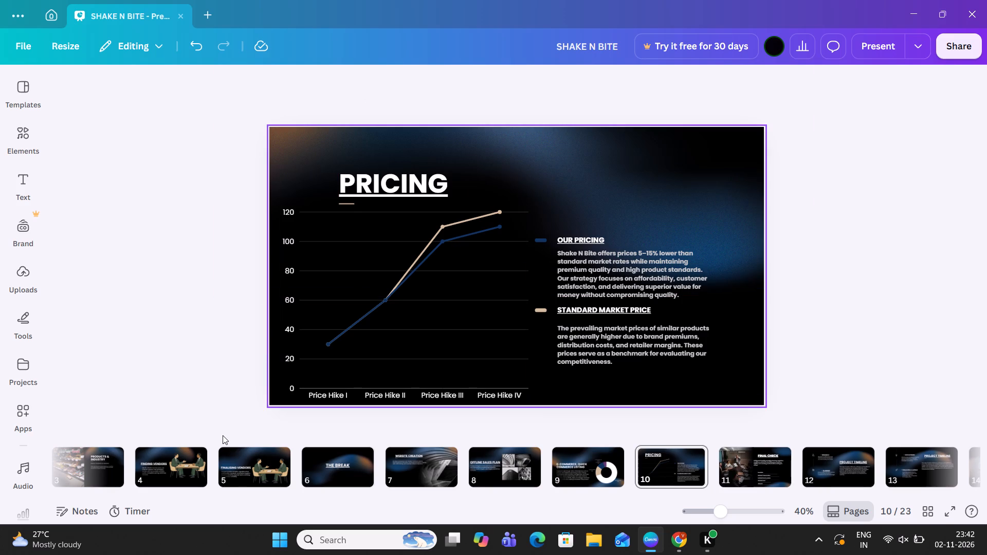
# On cover page 1, duplicate the MISSION title and replace the copy's text with "1.".
pyautogui.click(267, 477)
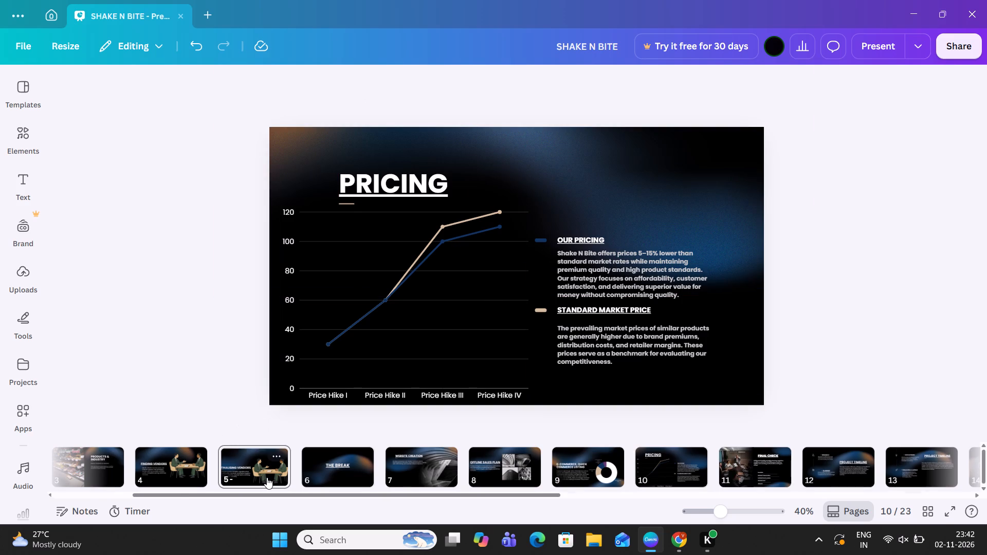
pyautogui.click(173, 475)
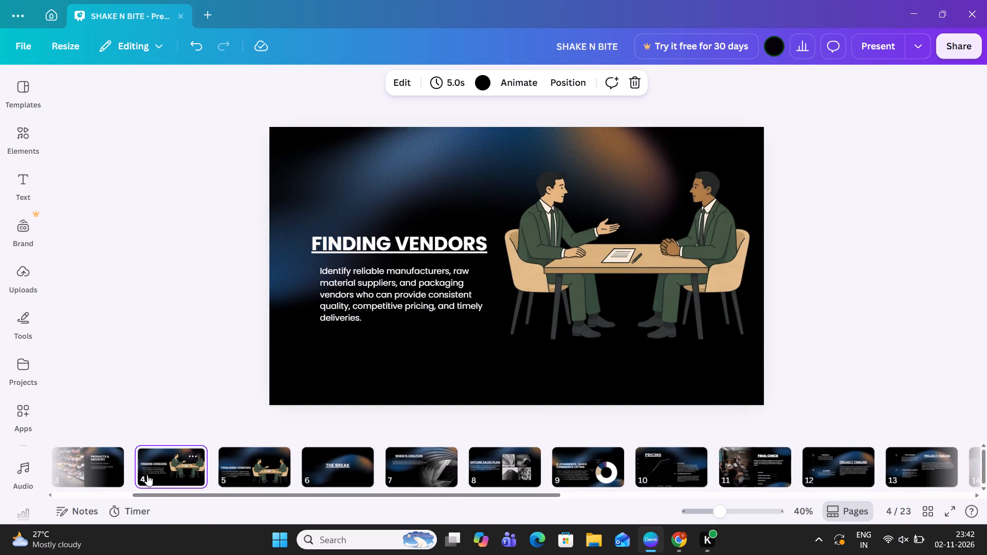
pyautogui.click(111, 471)
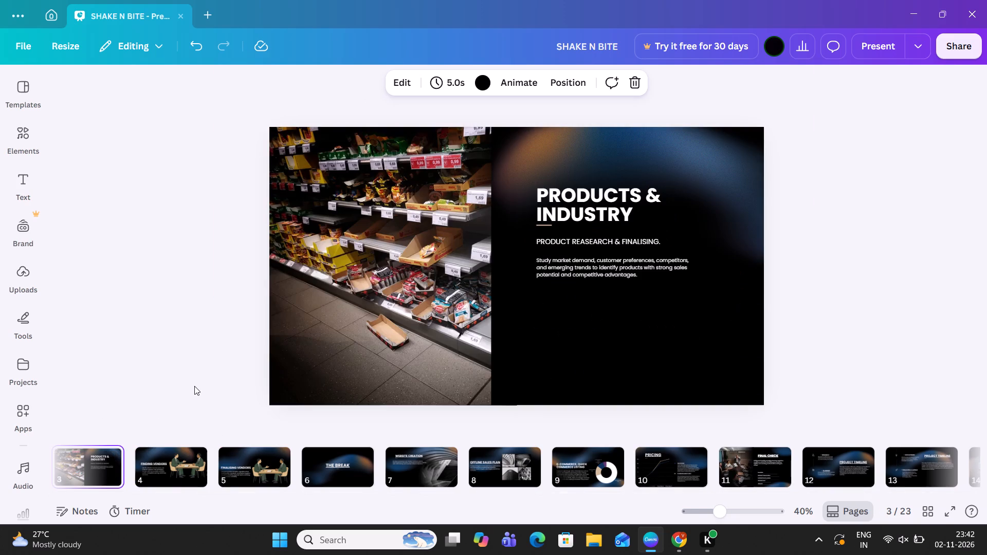
pyautogui.click(122, 497)
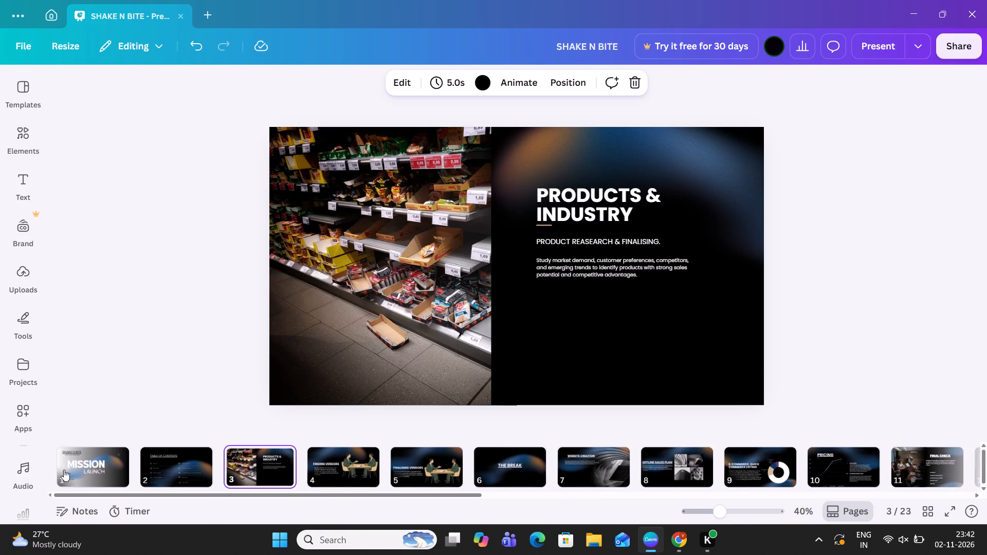
pyautogui.click(85, 465)
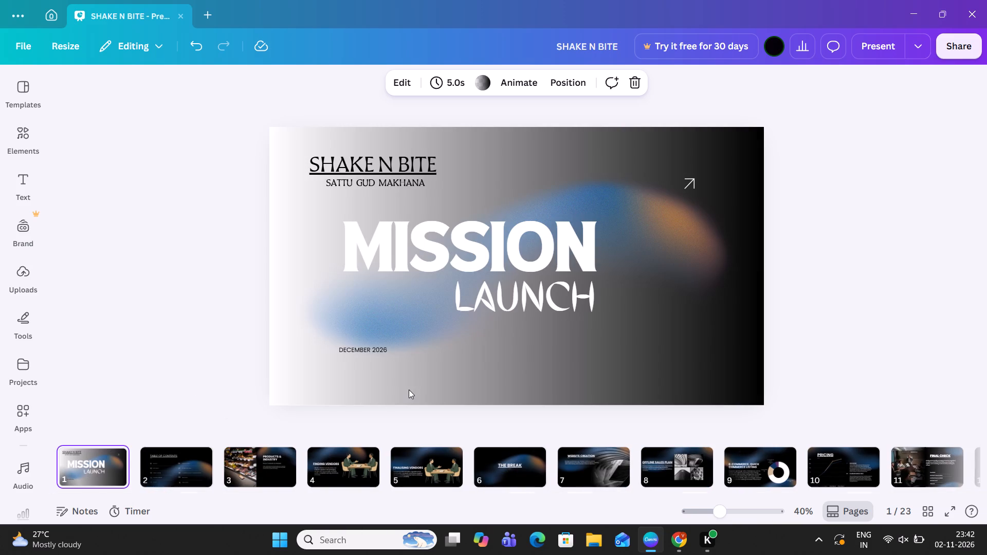
pyautogui.click(655, 383)
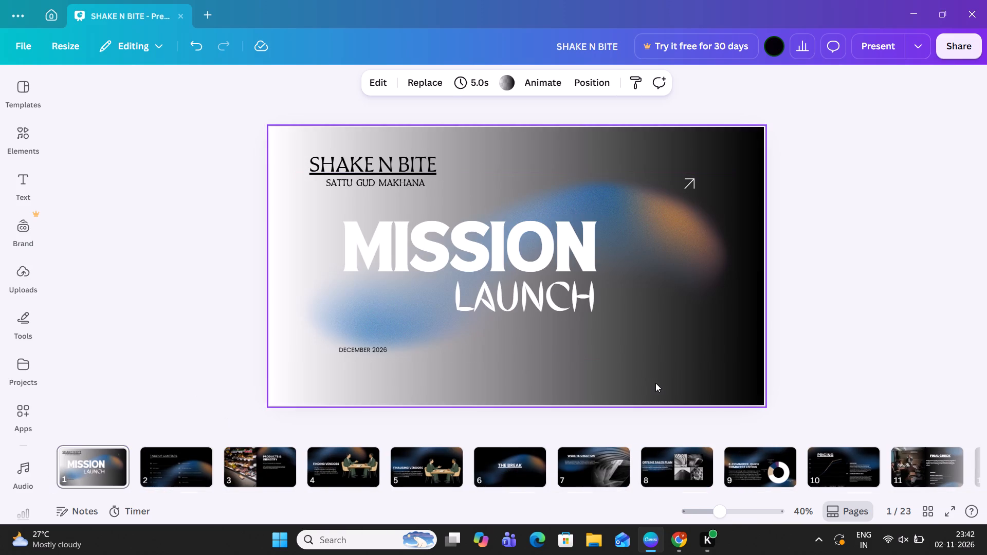
pyautogui.click(422, 132)
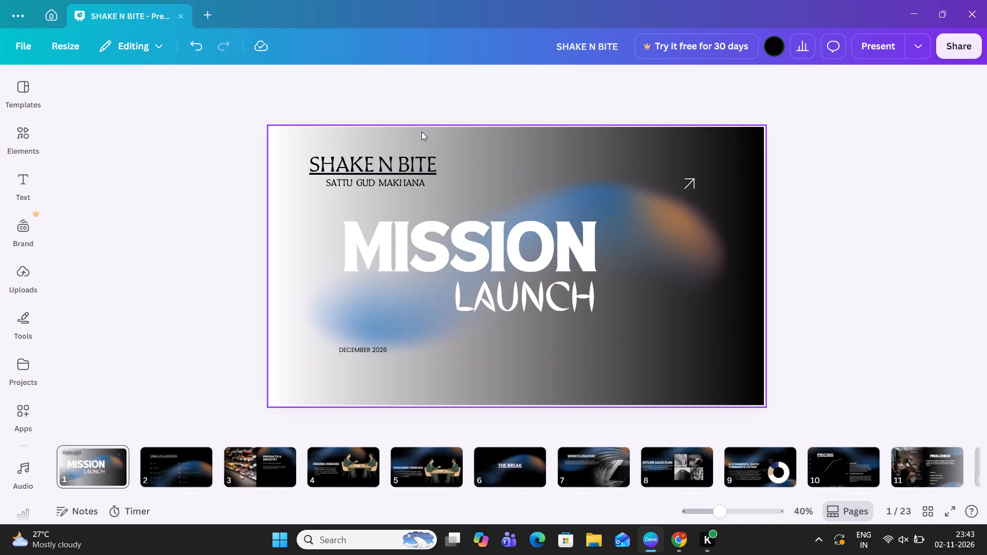
pyautogui.click(508, 295)
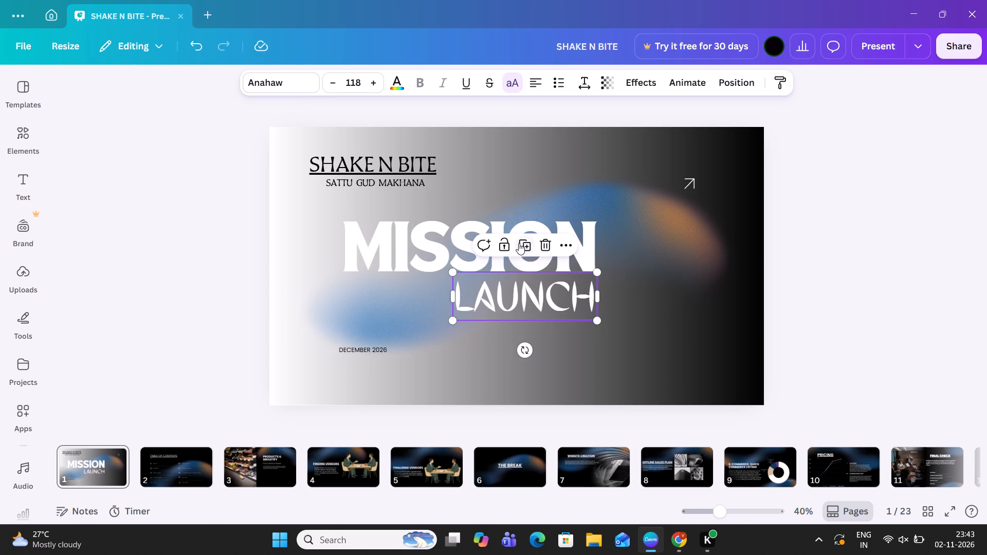
pyautogui.click(414, 259)
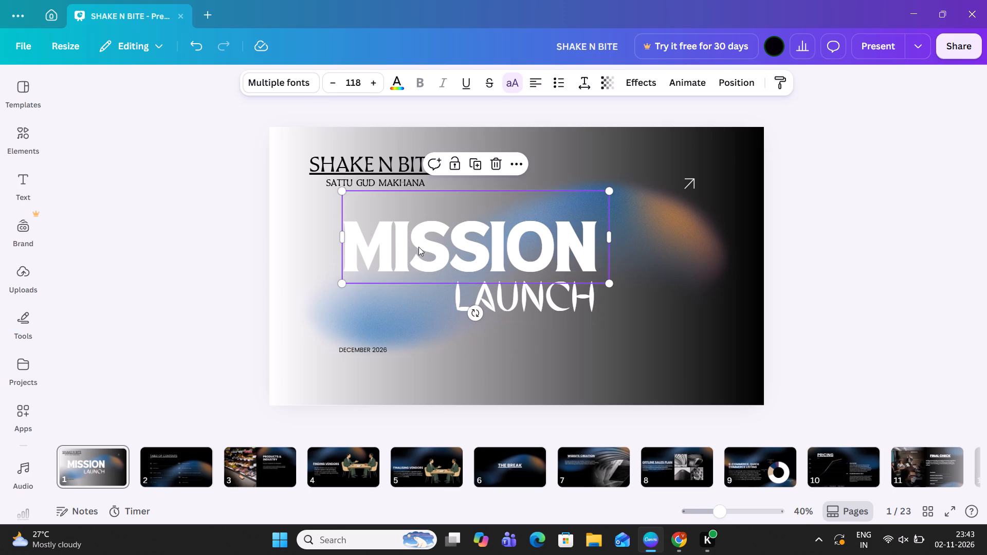
pyautogui.click(470, 159)
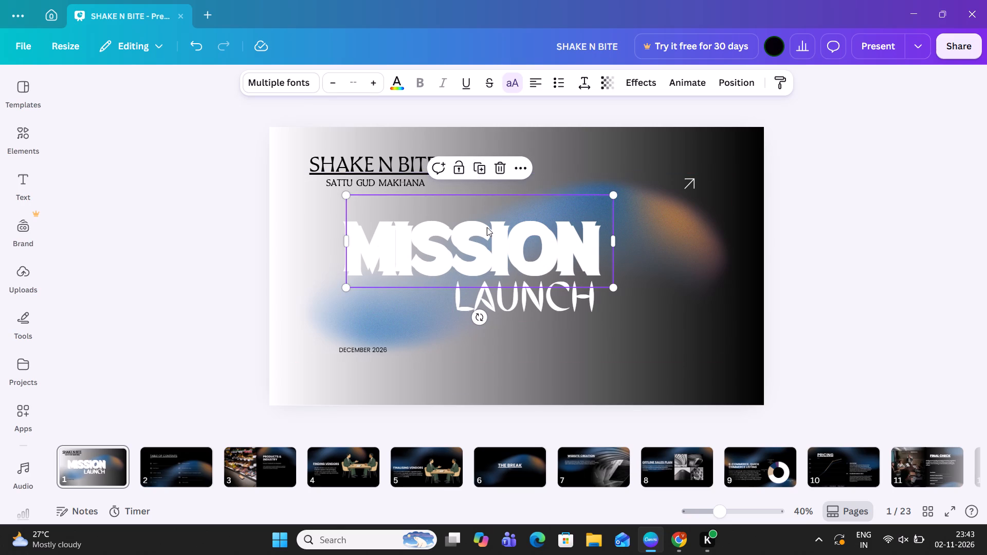
pyautogui.click(487, 227)
pyautogui.press('1')
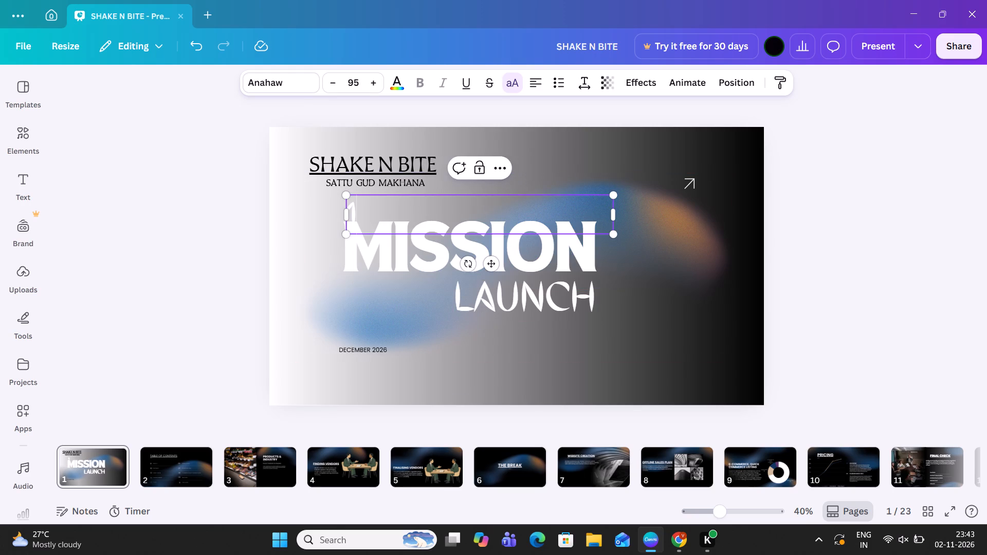
pyautogui.press('.')
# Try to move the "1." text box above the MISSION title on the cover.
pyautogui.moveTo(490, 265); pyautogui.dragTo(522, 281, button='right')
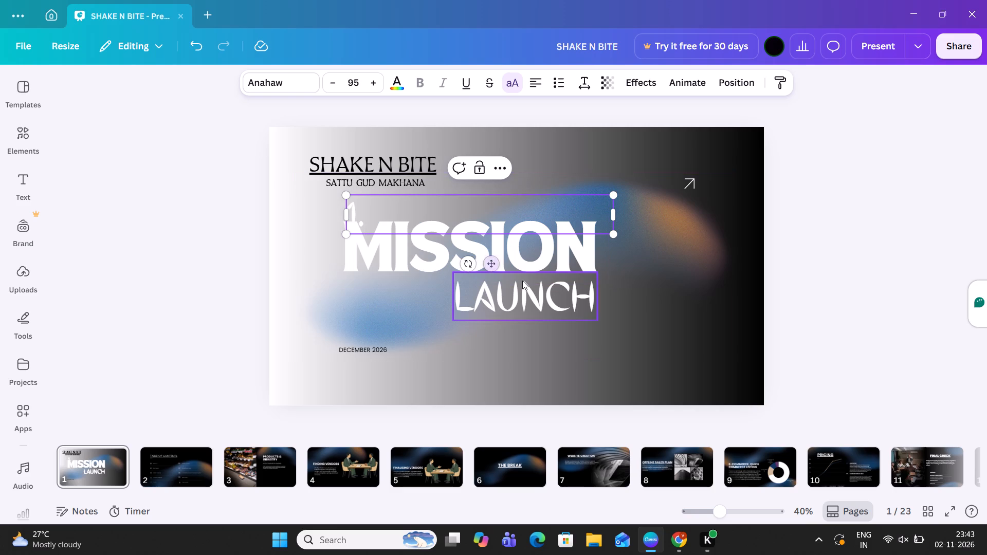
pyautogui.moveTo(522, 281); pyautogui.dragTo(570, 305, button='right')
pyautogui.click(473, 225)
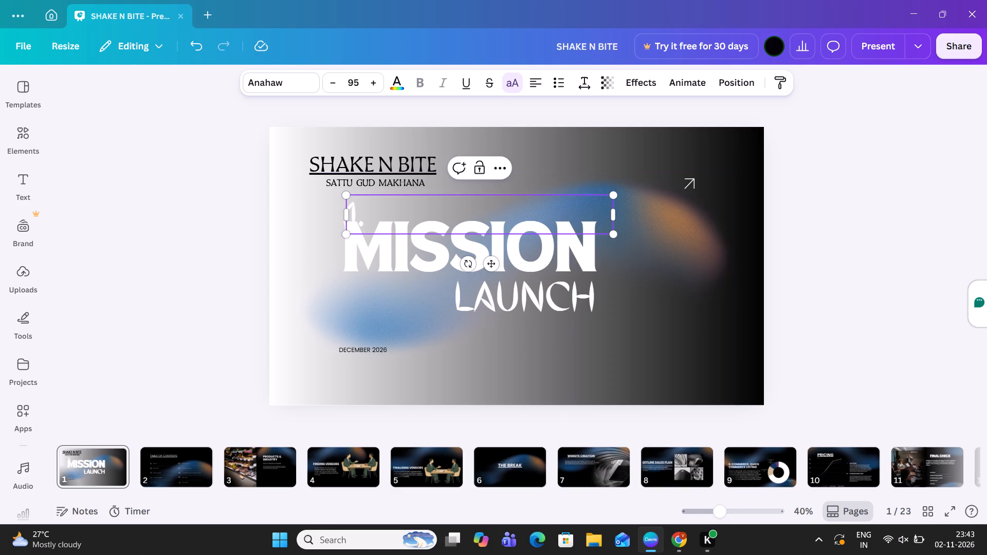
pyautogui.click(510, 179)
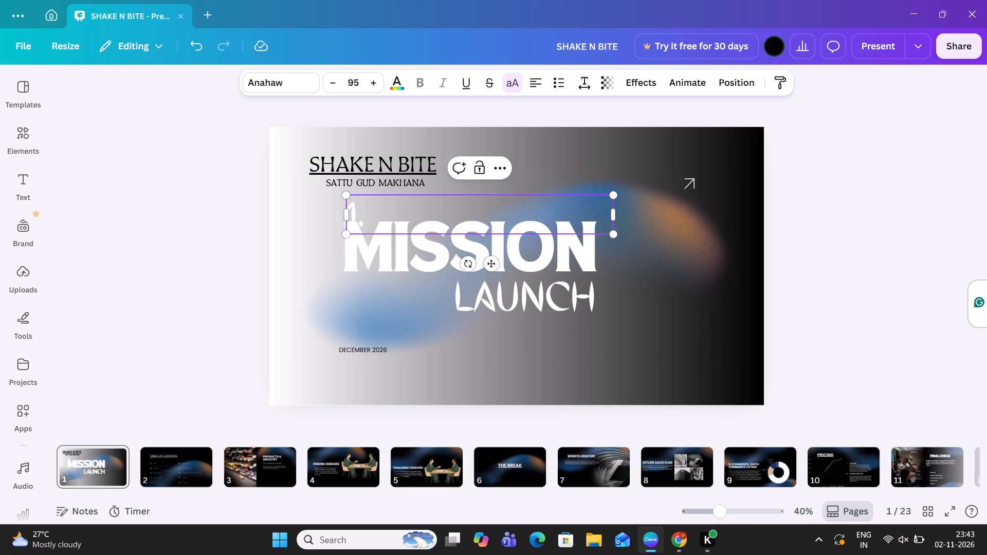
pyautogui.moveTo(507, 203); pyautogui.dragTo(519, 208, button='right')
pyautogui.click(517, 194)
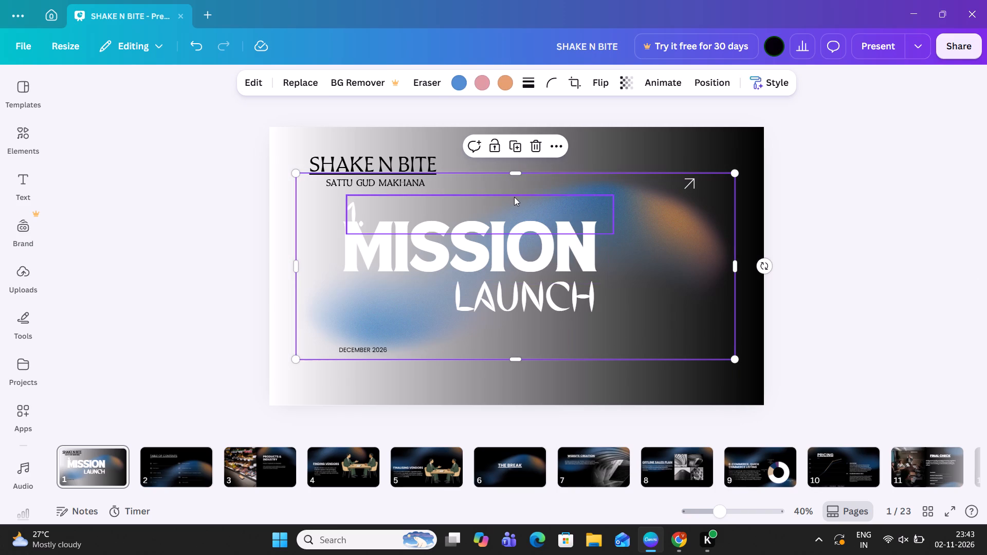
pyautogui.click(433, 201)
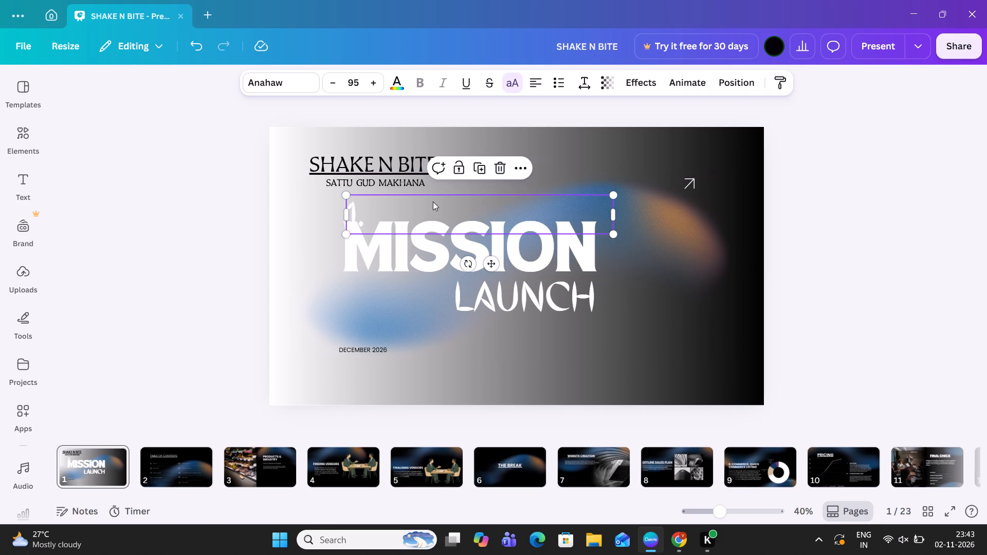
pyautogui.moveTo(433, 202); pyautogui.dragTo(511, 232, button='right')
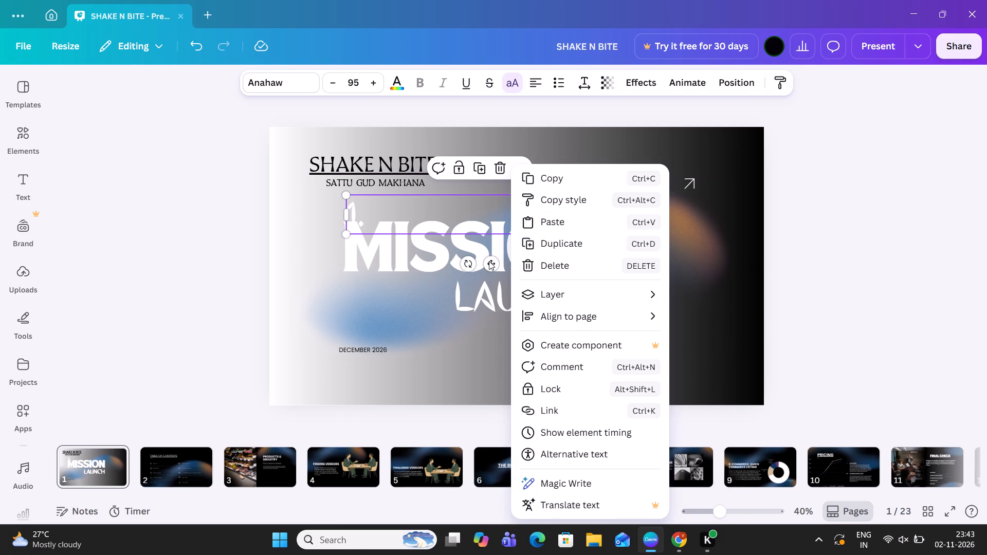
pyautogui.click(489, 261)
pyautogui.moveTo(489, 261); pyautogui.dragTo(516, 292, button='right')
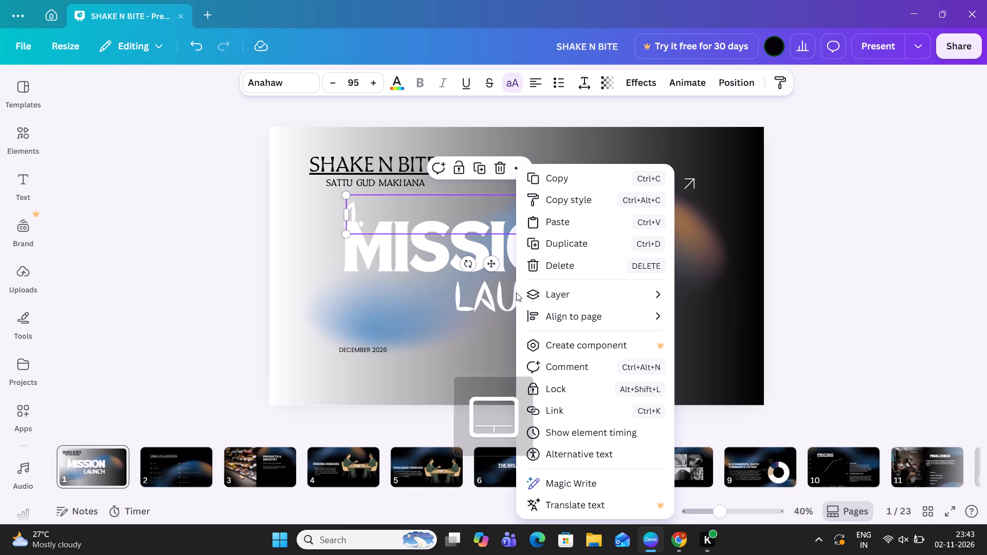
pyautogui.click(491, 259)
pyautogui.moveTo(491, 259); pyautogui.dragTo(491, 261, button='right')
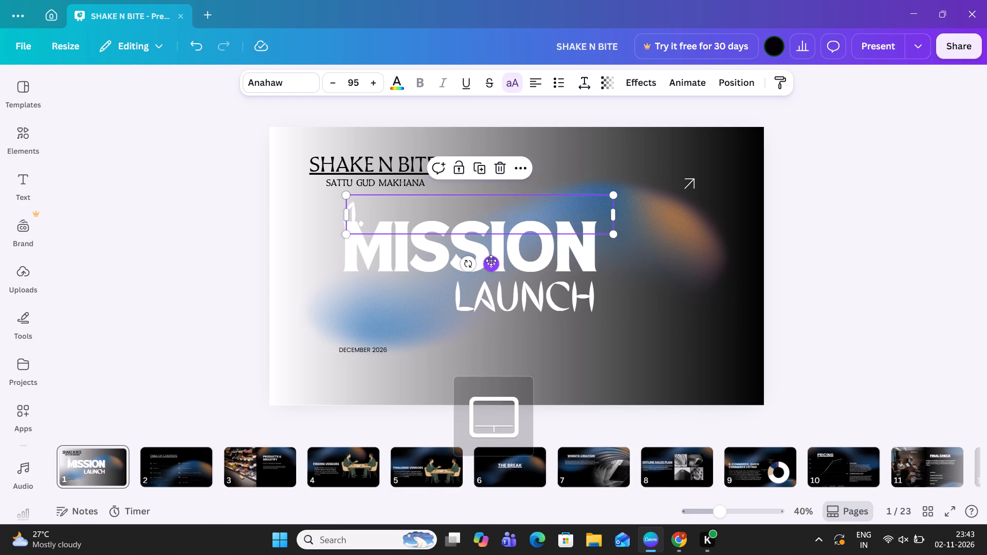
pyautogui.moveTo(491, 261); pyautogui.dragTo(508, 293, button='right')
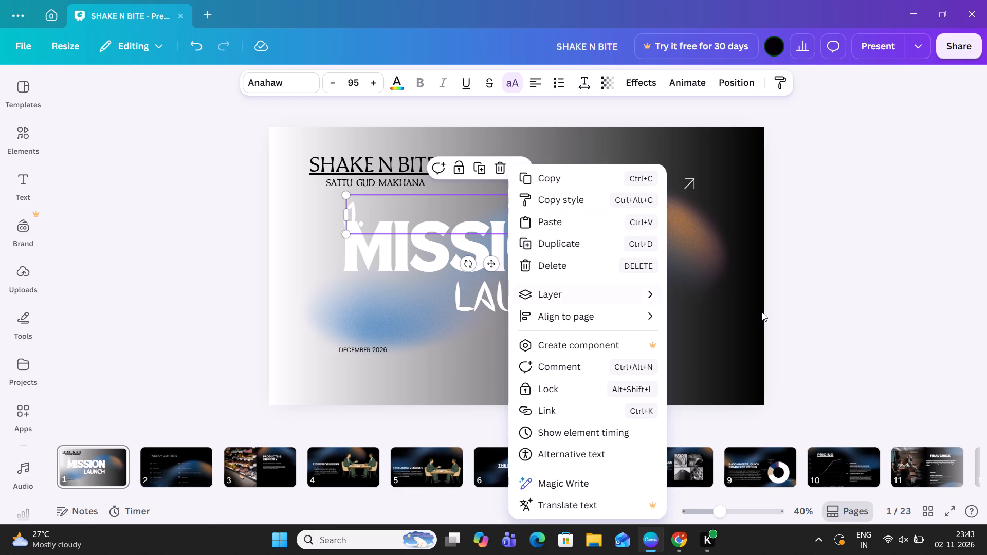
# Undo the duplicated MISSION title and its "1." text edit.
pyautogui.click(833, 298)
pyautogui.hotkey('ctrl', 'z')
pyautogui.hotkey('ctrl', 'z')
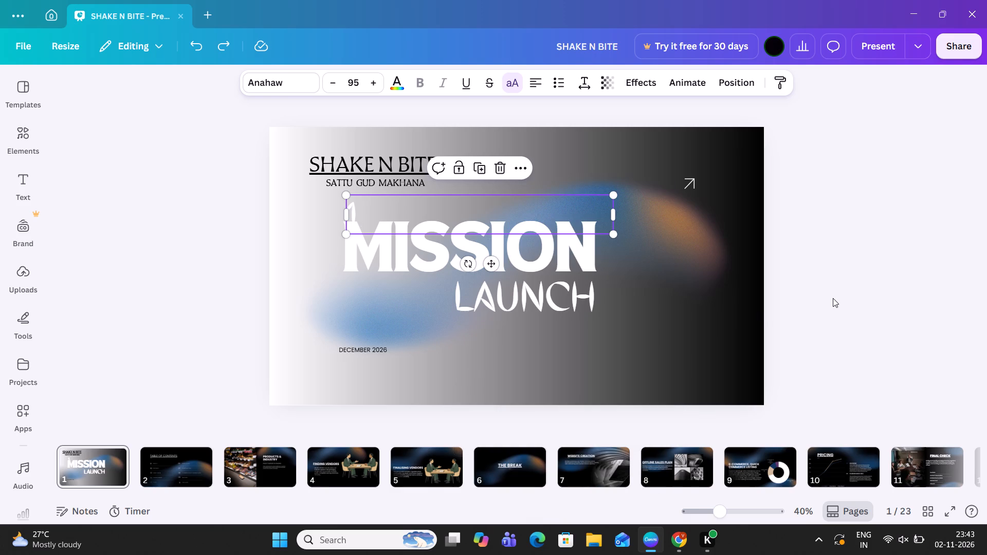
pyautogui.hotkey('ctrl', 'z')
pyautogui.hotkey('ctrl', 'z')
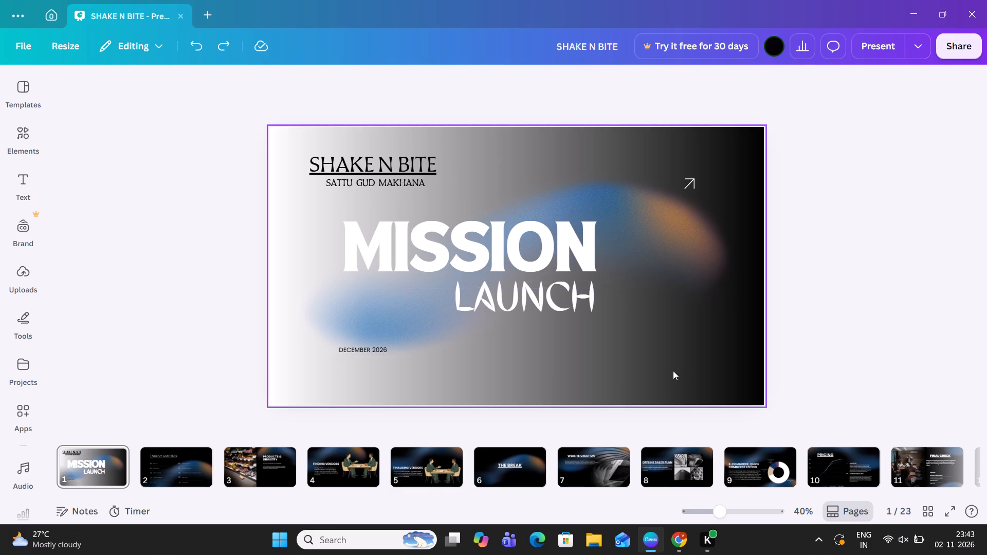
# Duplicate the SHAKE N BITE title on the cover and move the copy to the slide's lower-right area.
pyautogui.click(861, 266)
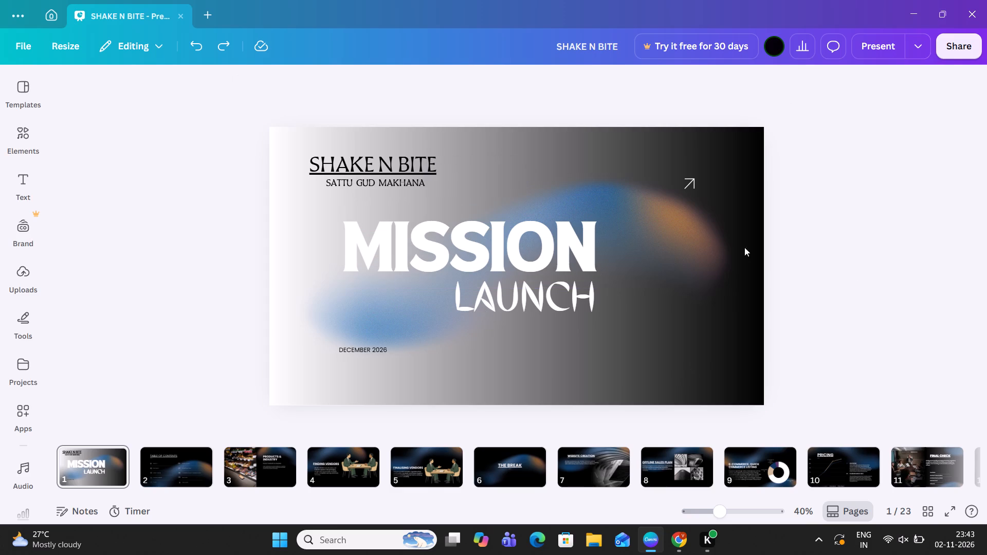
pyautogui.click(454, 264)
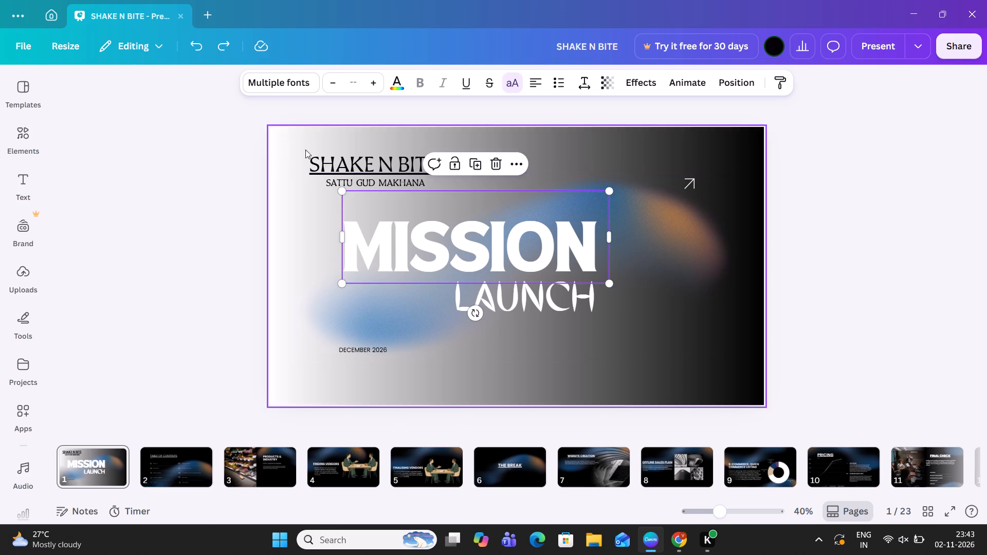
pyautogui.click(336, 165)
pyautogui.click(308, 119)
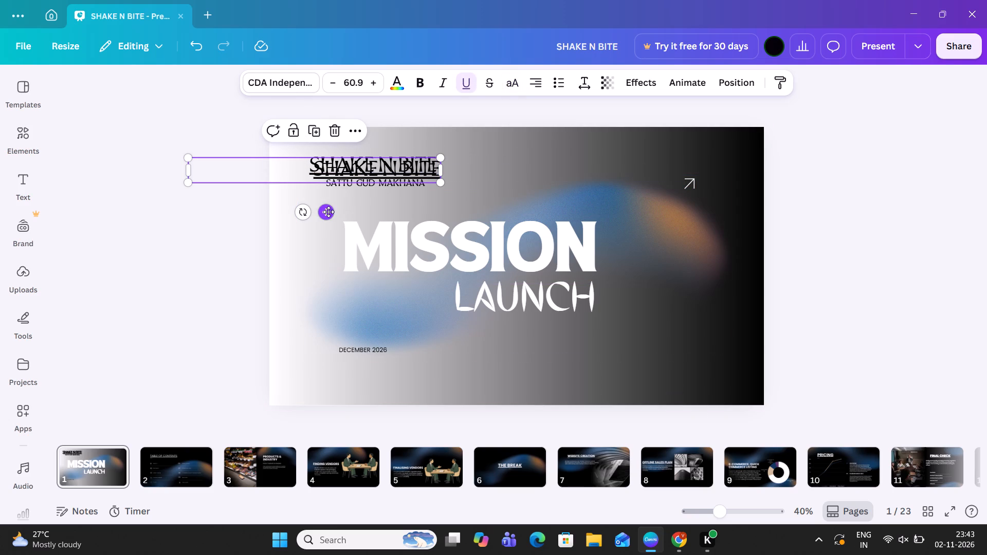
pyautogui.moveTo(328, 212); pyautogui.dragTo(384, 206)
pyautogui.moveTo(384, 206); pyautogui.dragTo(447, 220)
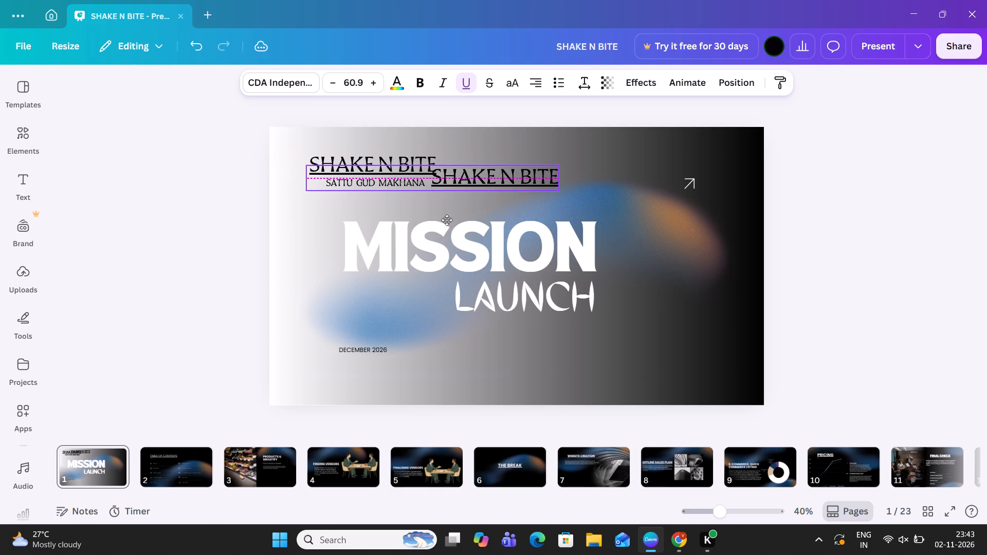
pyautogui.moveTo(447, 220); pyautogui.dragTo(582, 413)
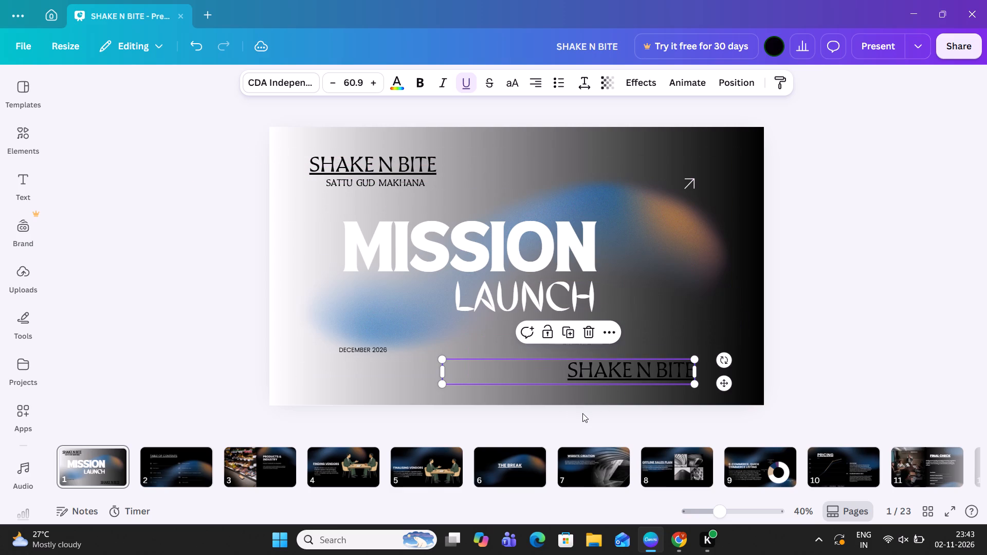
# Replace the text of the duplicated SHAKE N BITE title with "1.".
pyautogui.doubleClick(635, 361)
pyautogui.write('1.')
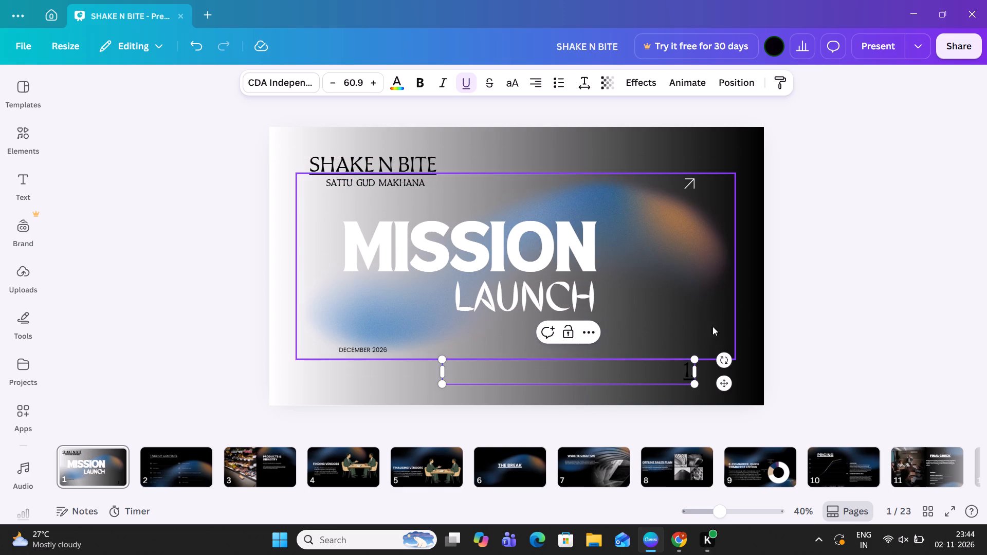
# Change the colour of the whole "1." text to white.
pyautogui.doubleClick(691, 371)
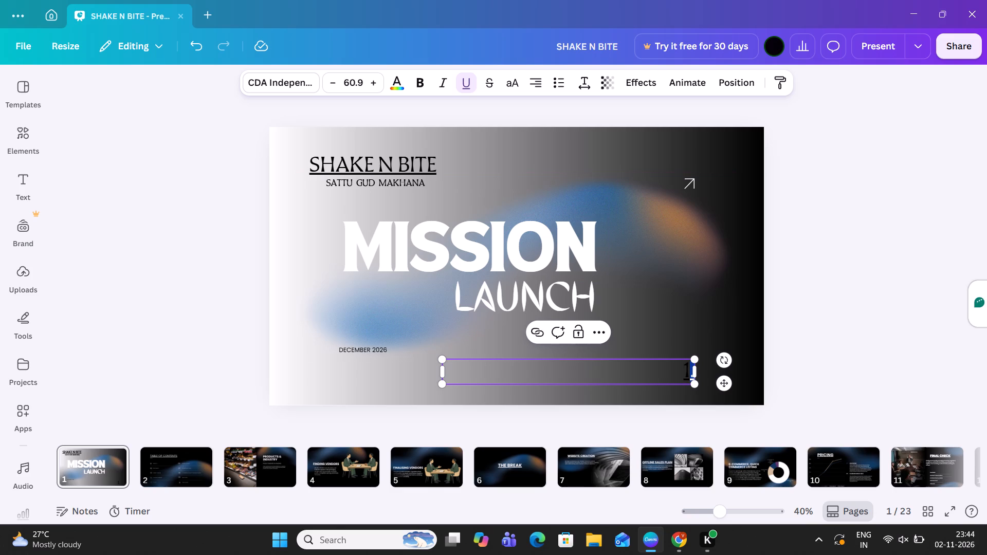
pyautogui.moveTo(691, 371); pyautogui.dragTo(678, 371, button='right')
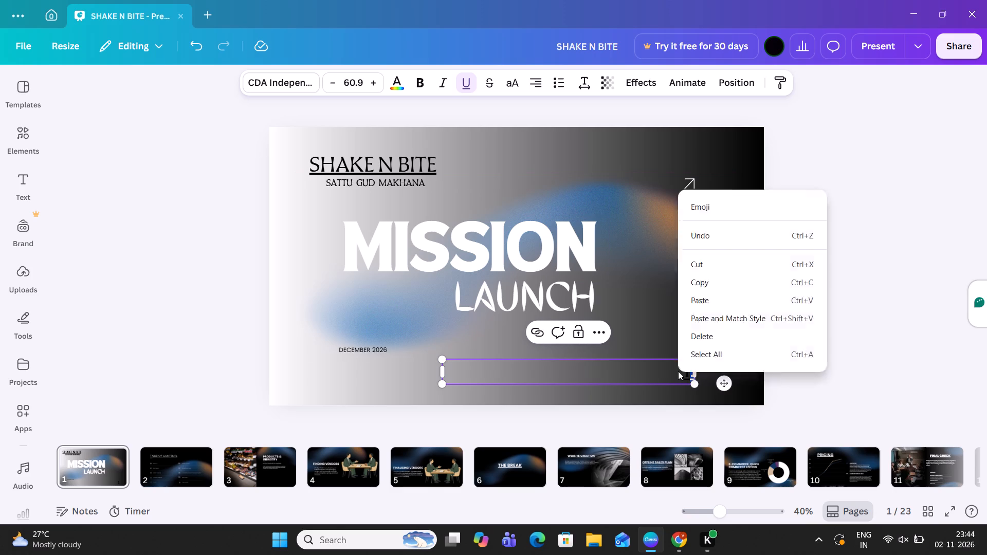
pyautogui.click(678, 371)
pyautogui.moveTo(678, 371); pyautogui.dragTo(699, 371)
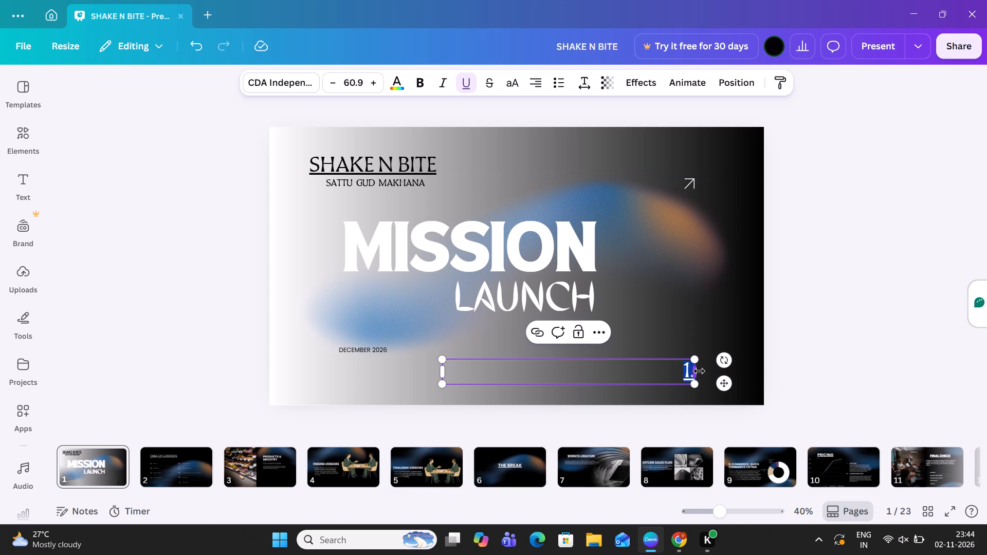
pyautogui.click(389, 91)
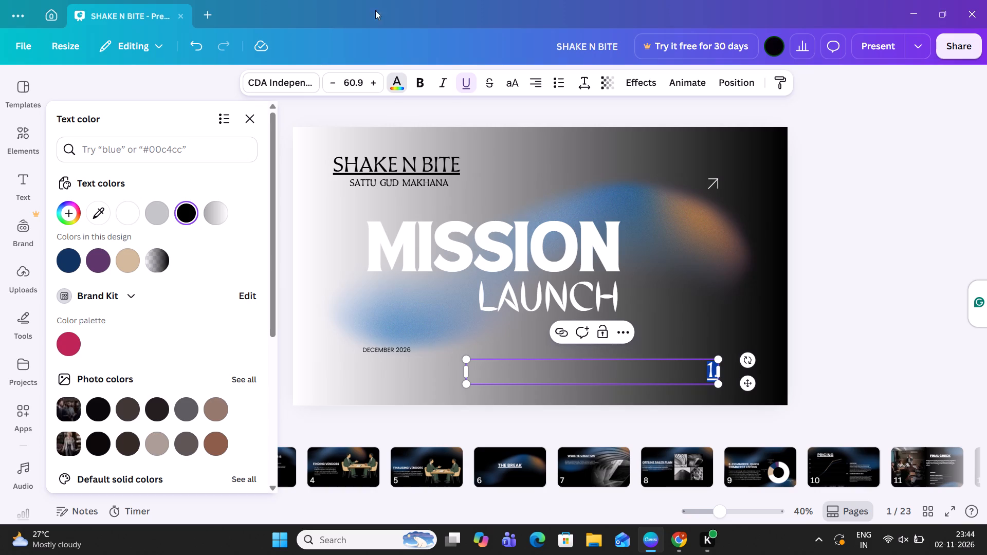
pyautogui.click(127, 213)
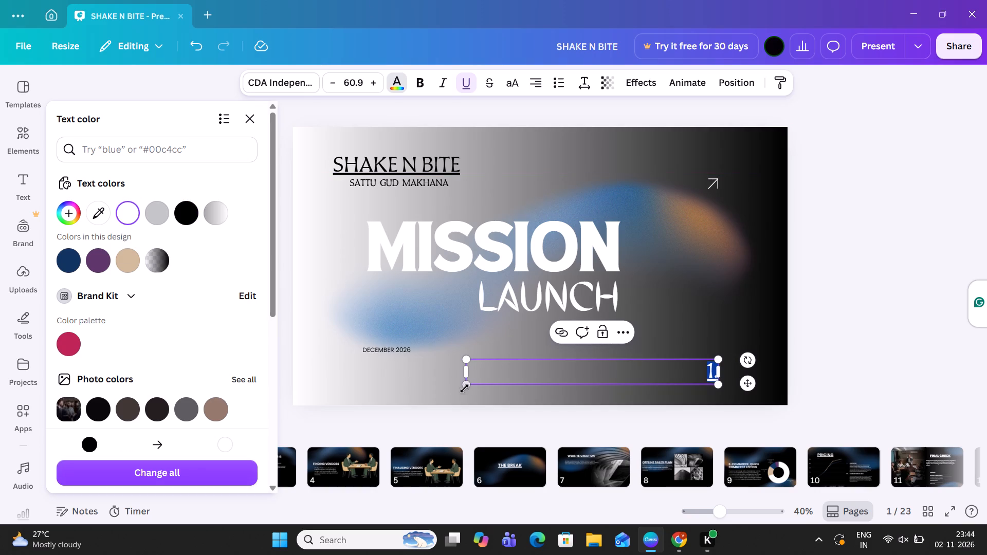
# Shrink the "1." text to about size 23.5 and place it at the bottom centre of the cover.
pyautogui.moveTo(465, 385); pyautogui.dragTo(596, 346)
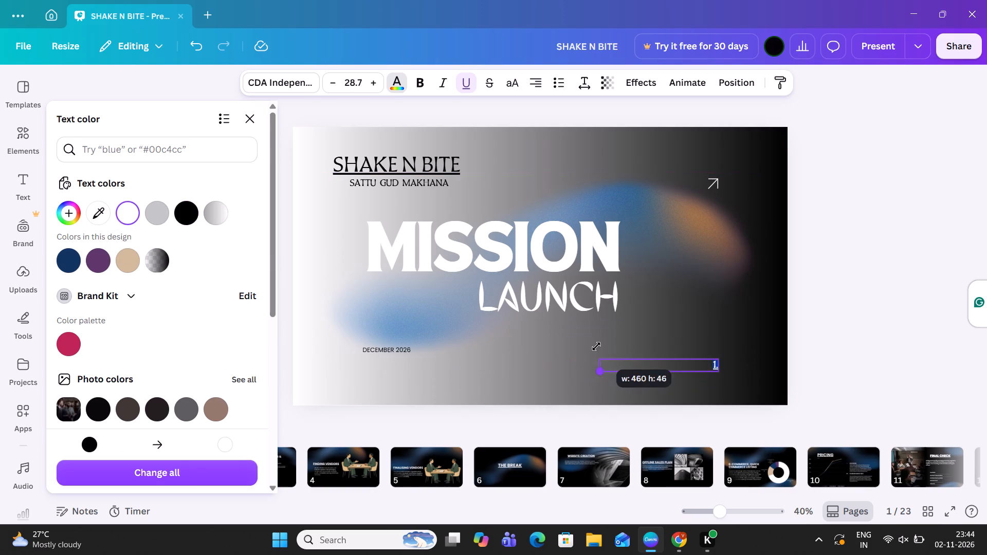
pyautogui.moveTo(596, 346); pyautogui.dragTo(615, 346)
pyautogui.moveTo(683, 398); pyautogui.dragTo(685, 398)
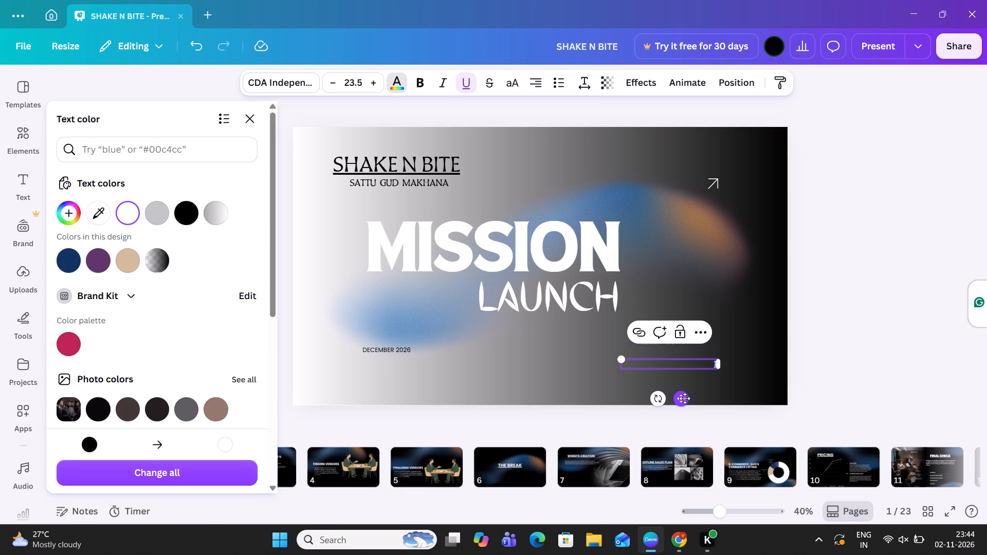
pyautogui.moveTo(685, 398); pyautogui.dragTo(553, 423)
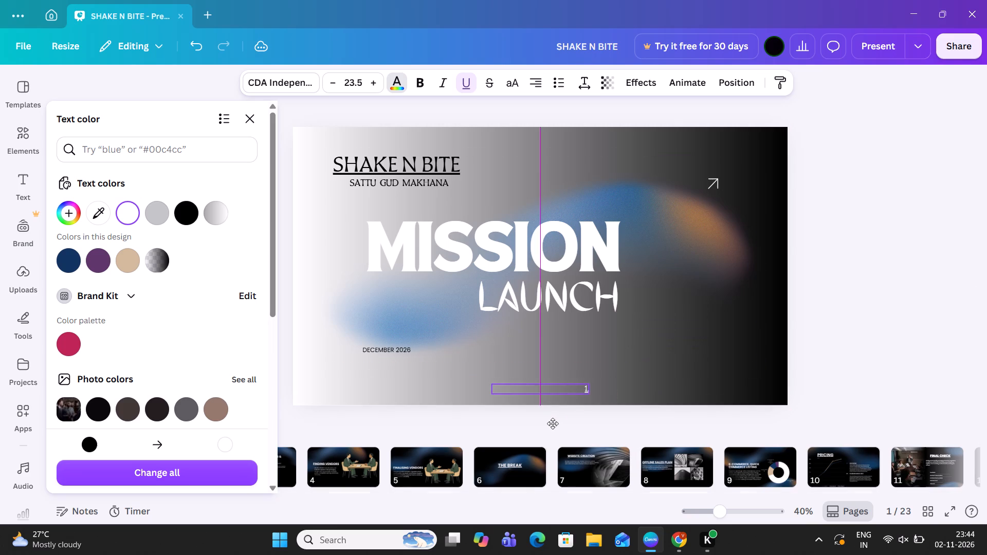
pyautogui.moveTo(553, 423); pyautogui.dragTo(504, 430)
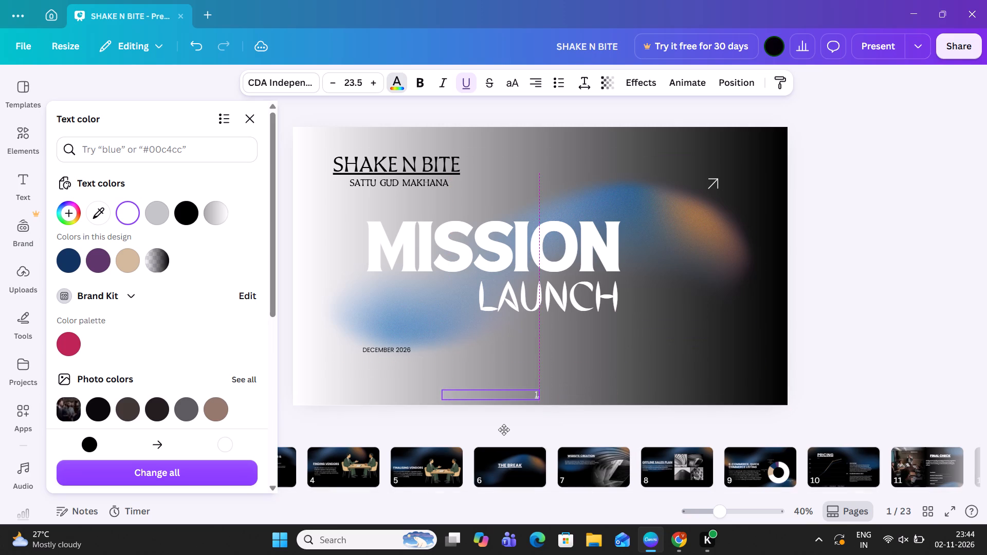
pyautogui.moveTo(504, 430); pyautogui.dragTo(508, 431)
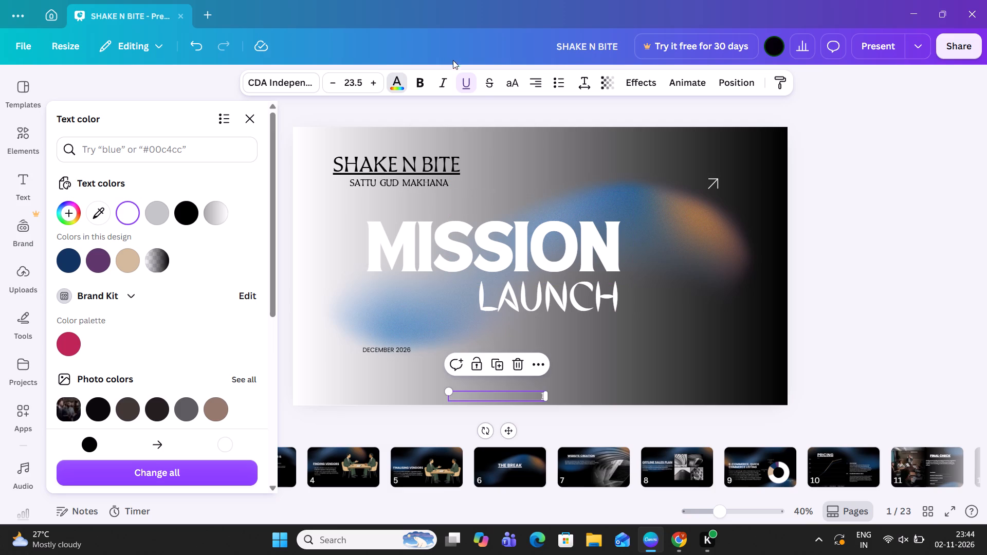
# Remove the underline from the "1." text.
pyautogui.click(465, 79)
# Try several display fonts on the cover's "1." page number and set it to Binggo Wood.
pyautogui.click(257, 82)
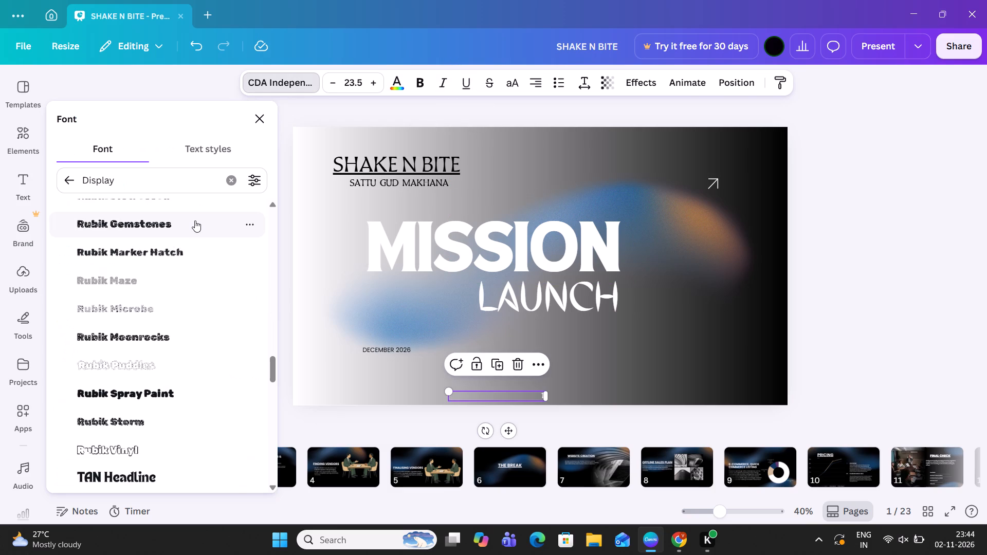
pyautogui.click(195, 220)
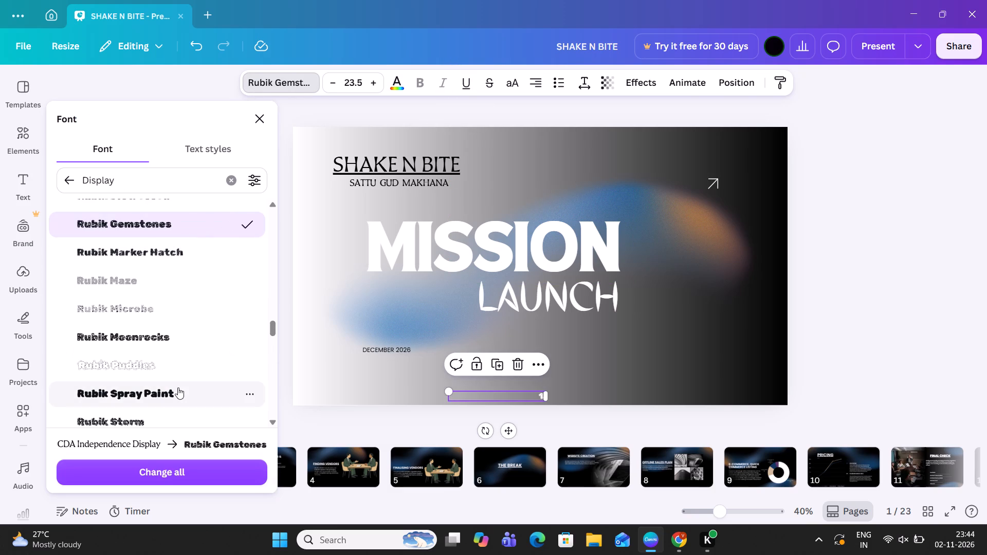
pyautogui.click(178, 387)
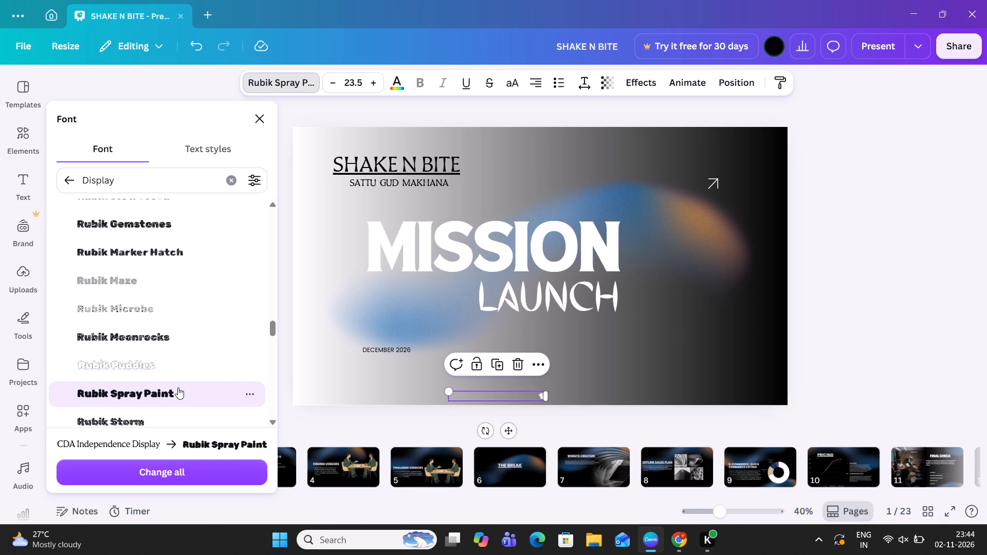
pyautogui.doubleClick(269, 218)
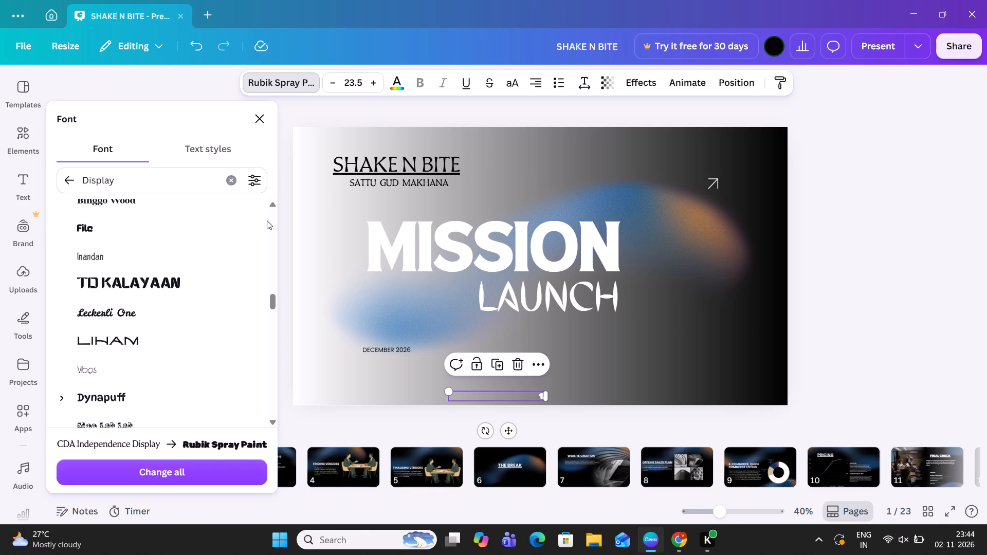
pyautogui.click(170, 219)
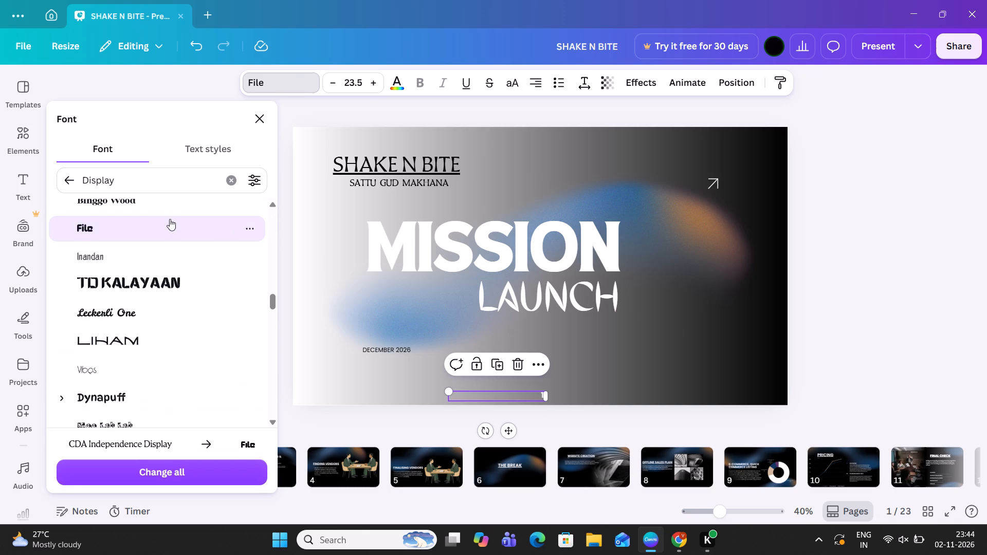
pyautogui.click(162, 332)
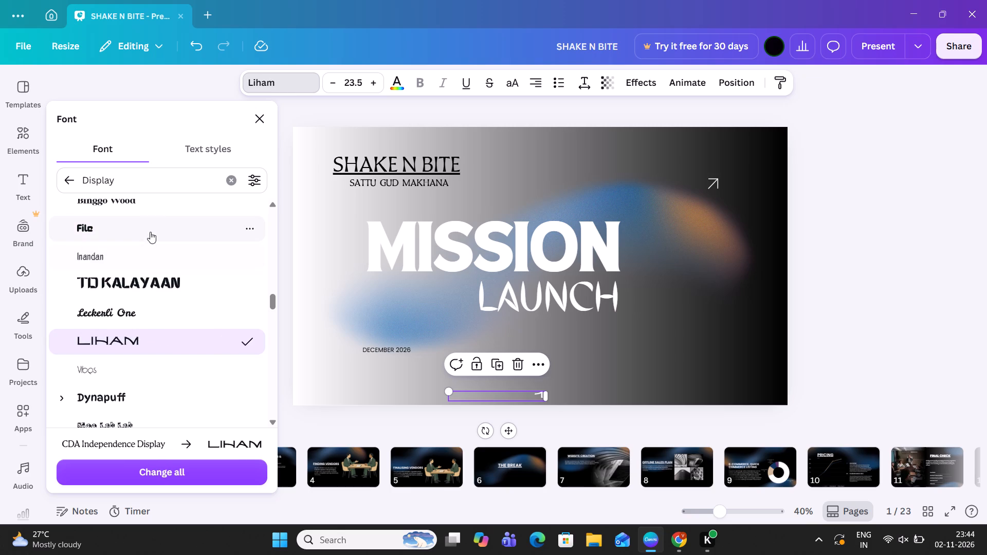
pyautogui.click(157, 213)
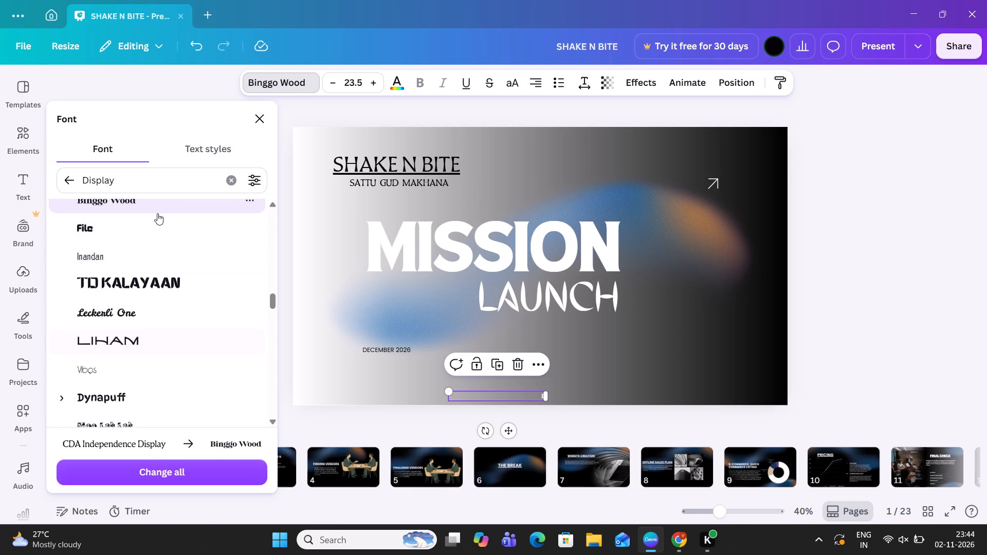
pyautogui.click(416, 101)
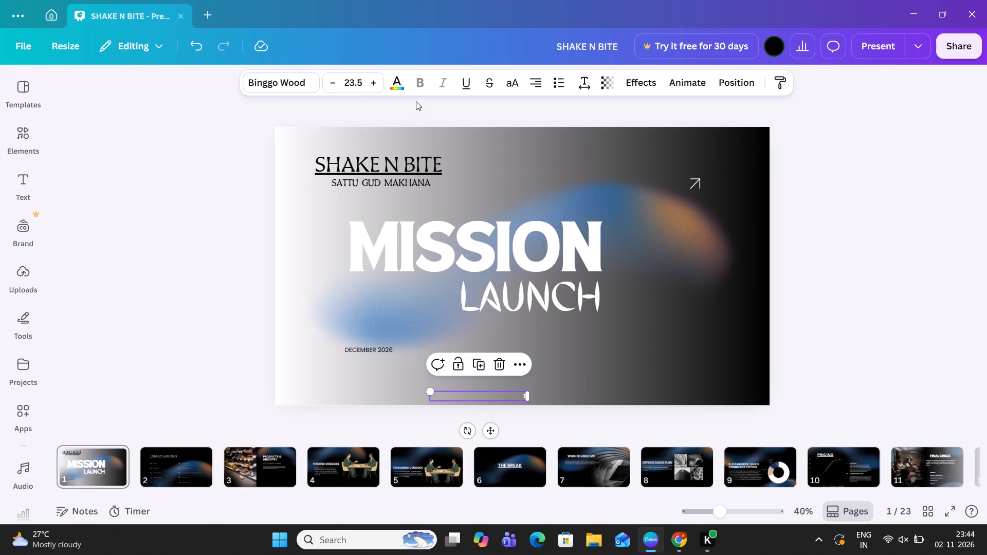
pyautogui.click(416, 101)
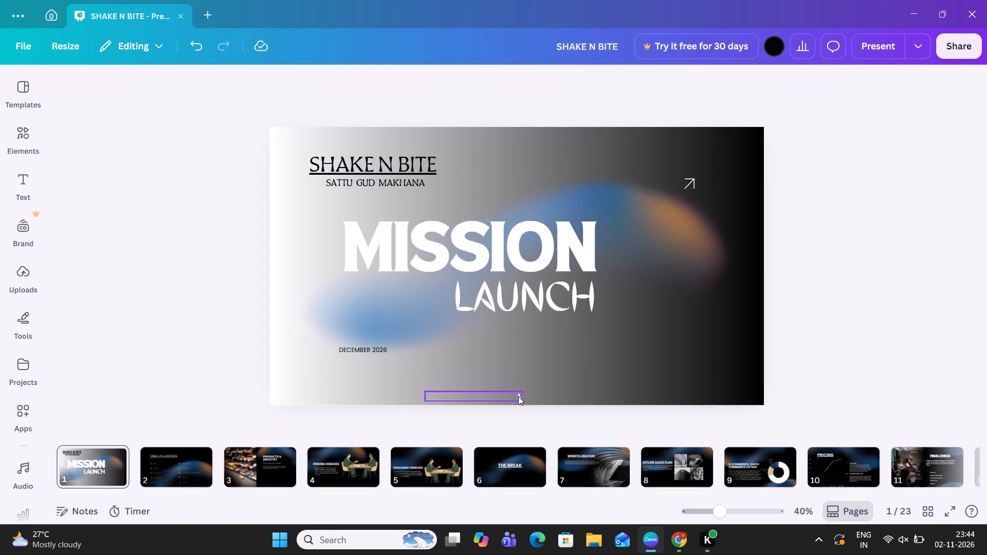
# Copy the cover's "1." page number onto page 2, Table of Contents, and change its number to 2.
pyautogui.click(520, 396)
pyautogui.hotkey('ctrl', 'c')
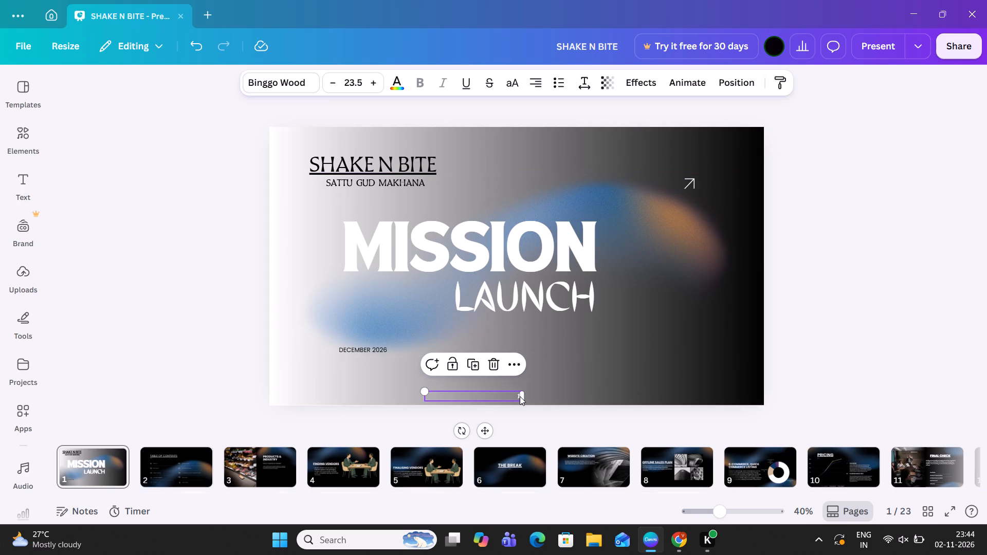
pyautogui.click(150, 469)
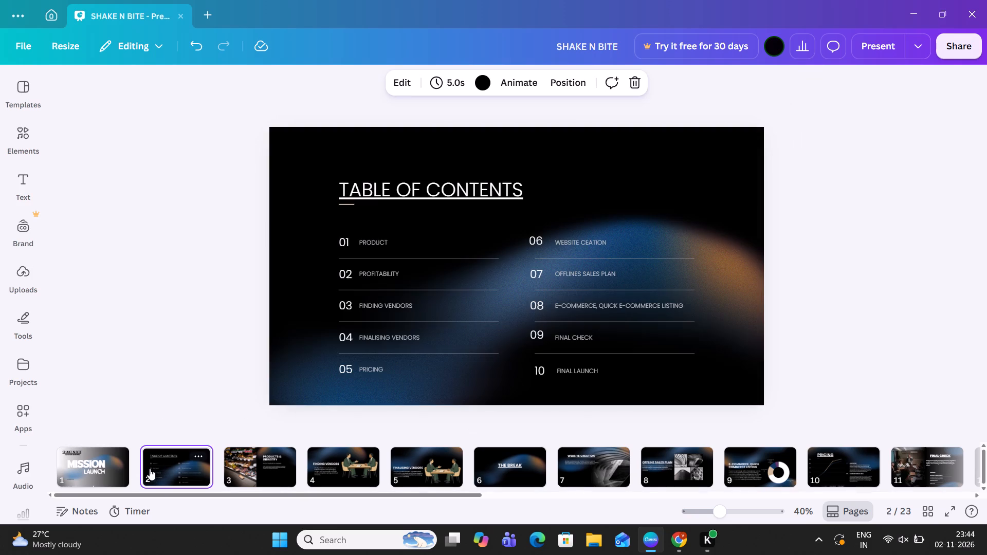
pyautogui.hotkey('ctrl', 'v')
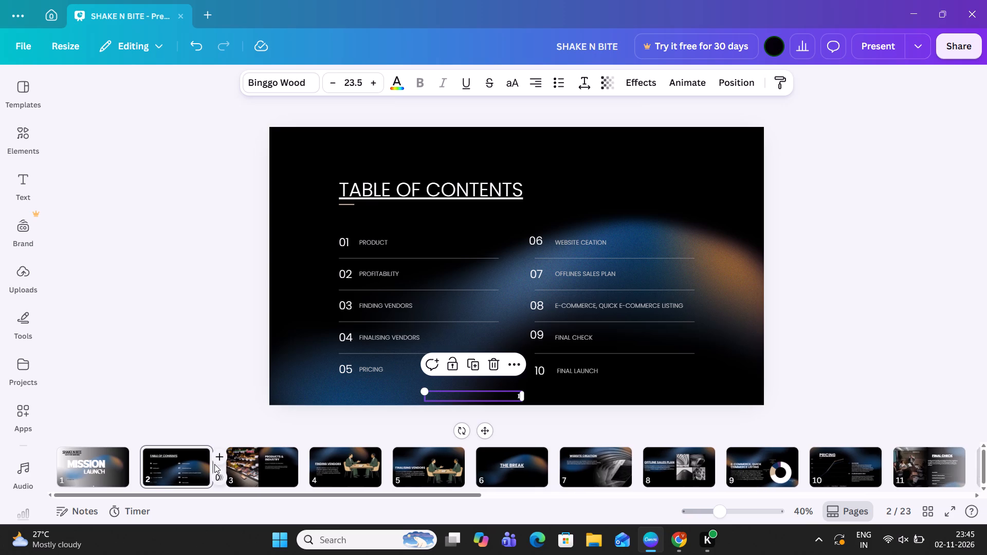
pyautogui.doubleClick(519, 398)
pyautogui.click(519, 398)
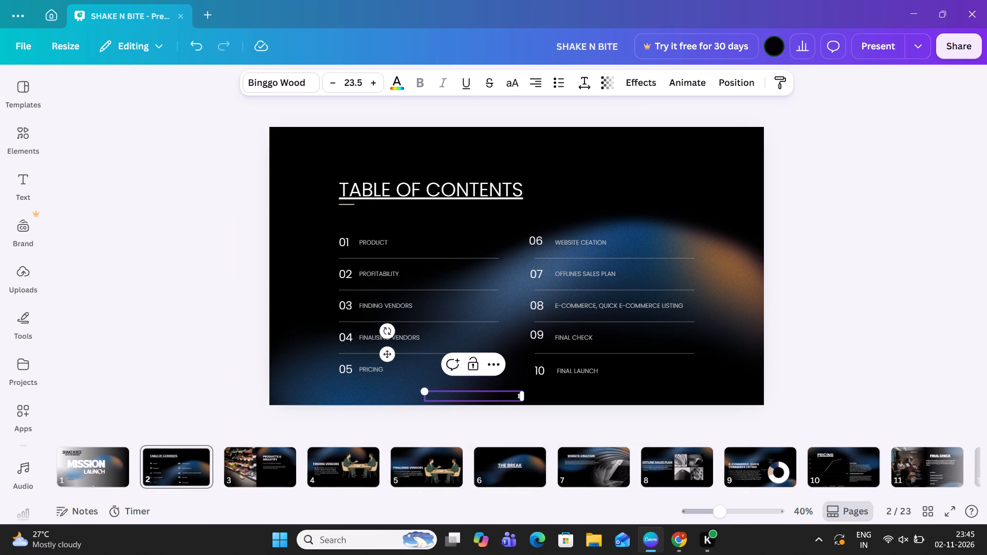
pyautogui.press('BackSpace')
pyautogui.press('2')
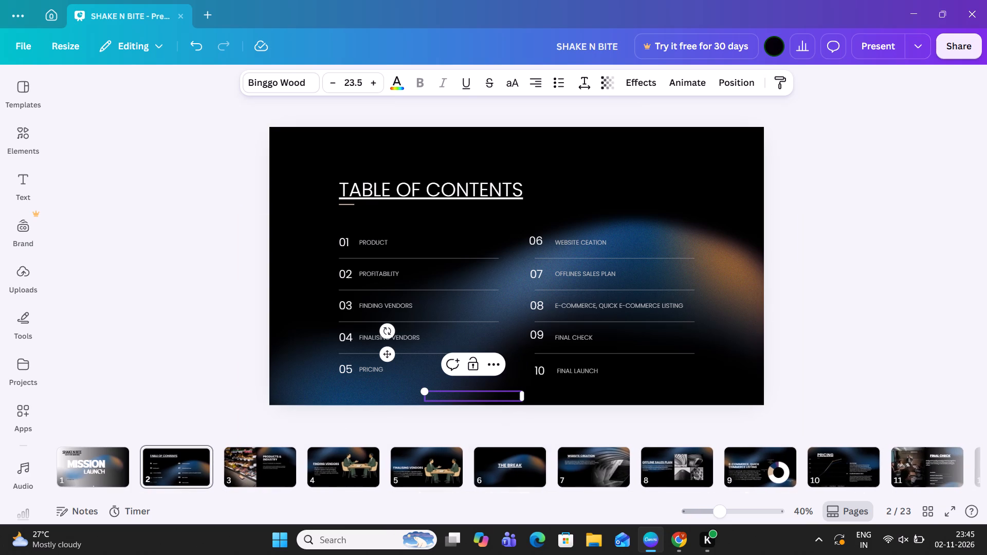
pyautogui.click(522, 410)
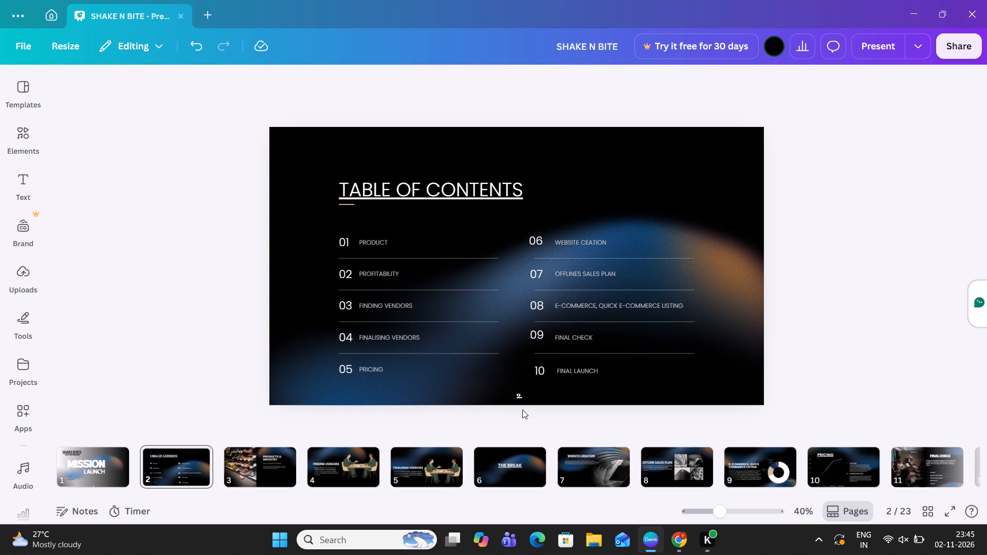
# Paste the copied page number onto page 3, Products & Industry, and change its number to 3.
pyautogui.click(277, 464)
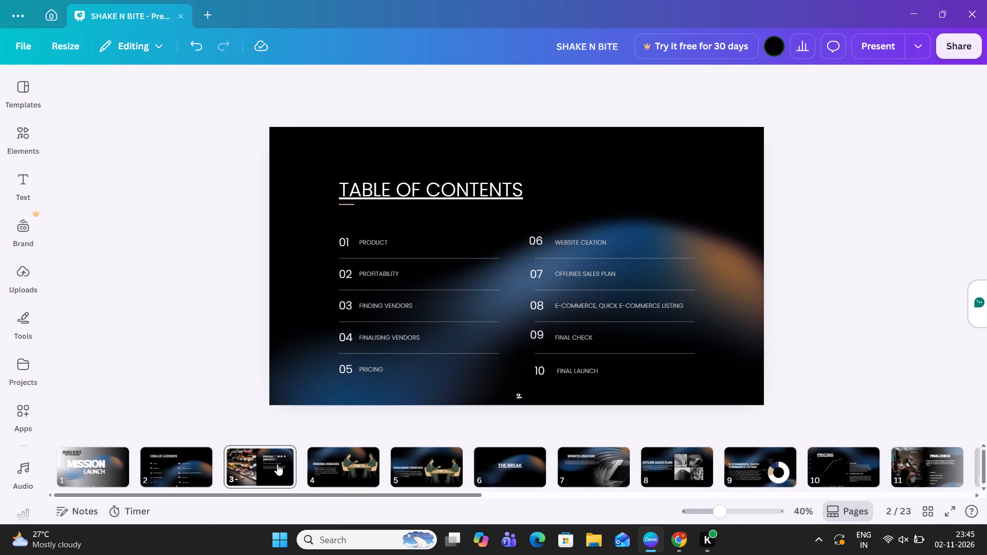
pyautogui.hotkey('ctrl', 'v')
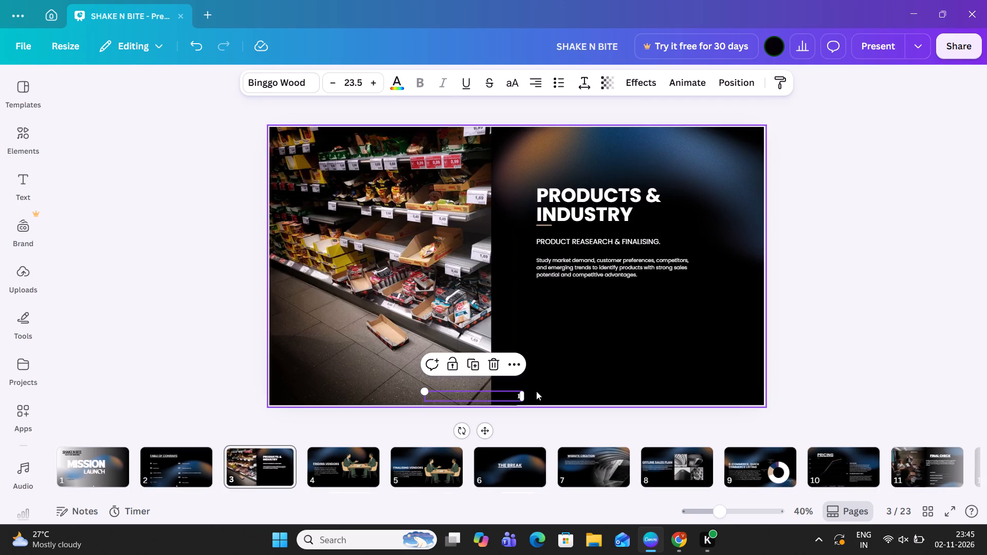
pyautogui.doubleClick(520, 397)
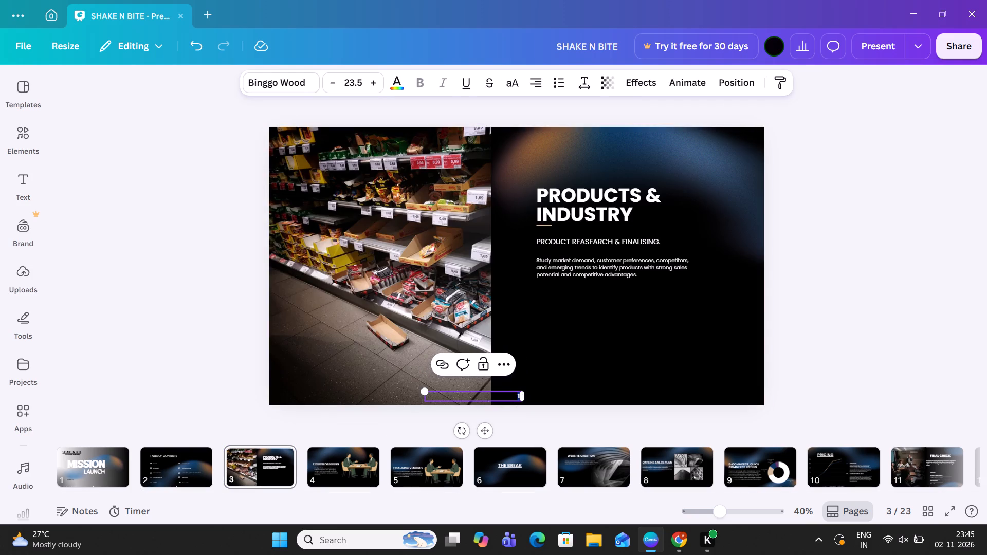
pyautogui.click(520, 397)
pyautogui.press('Left')
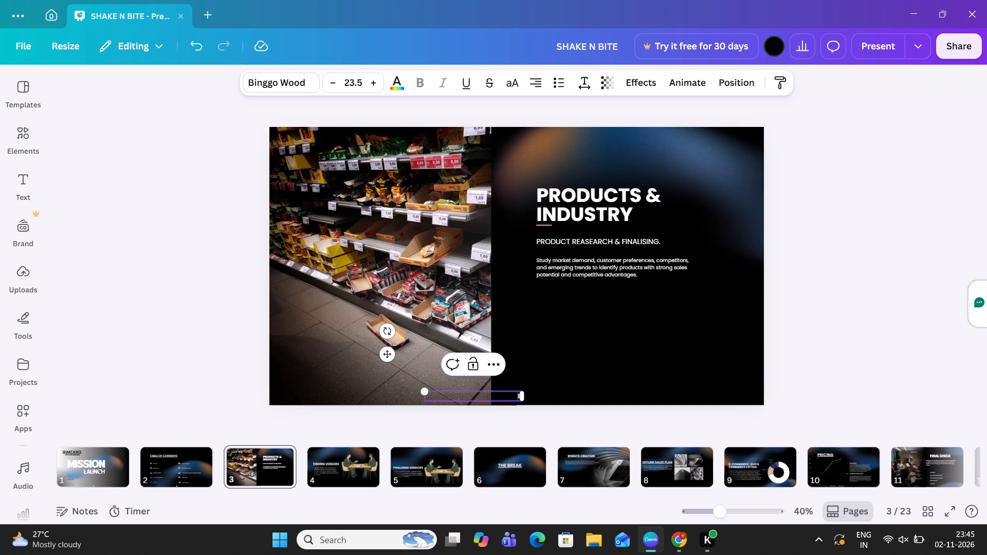
pyautogui.press('Right')
pyautogui.press('BackSpace')
pyautogui.press('3')
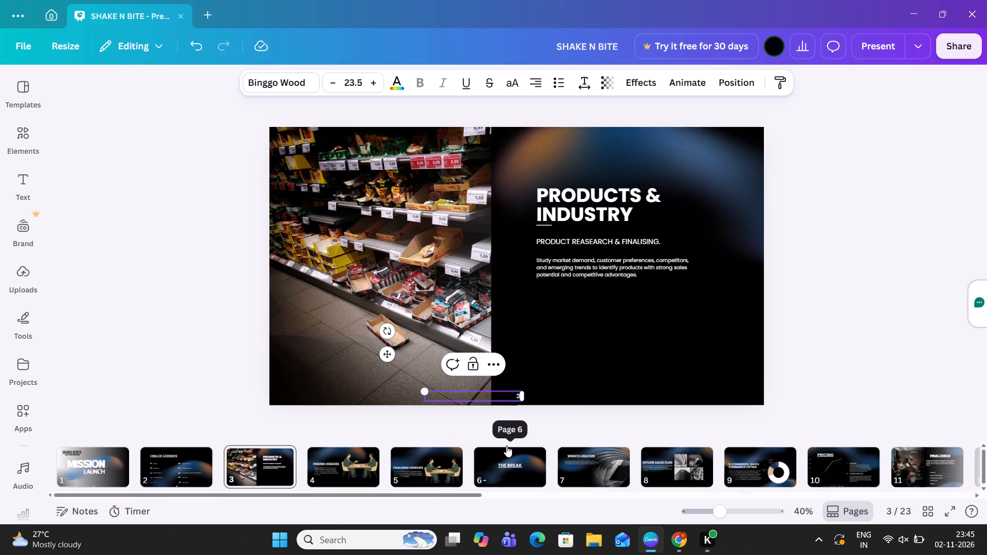
pyautogui.click(527, 421)
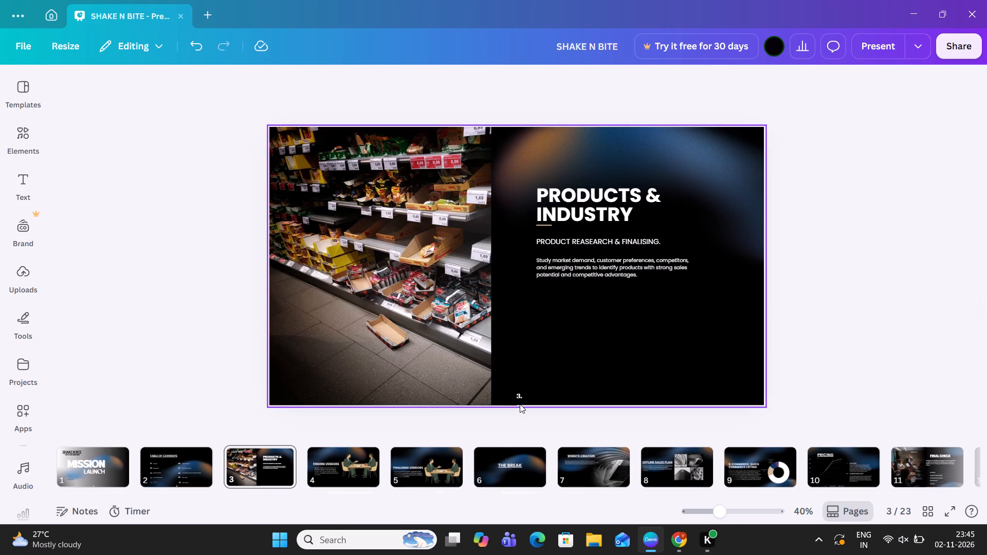
# Move the "3." page number slightly upward on page 3, keeping it at the bottom centre.
pyautogui.click(518, 398)
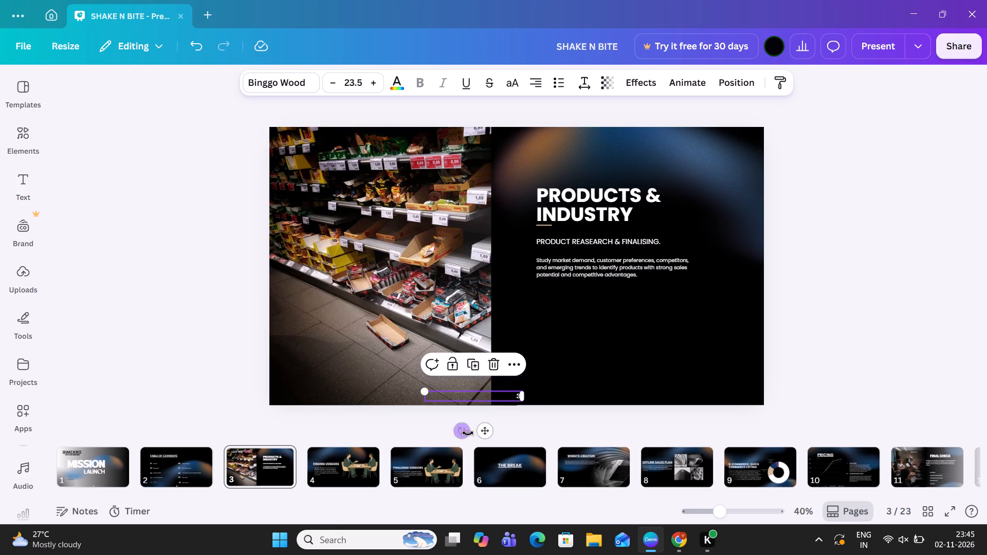
pyautogui.click(483, 431)
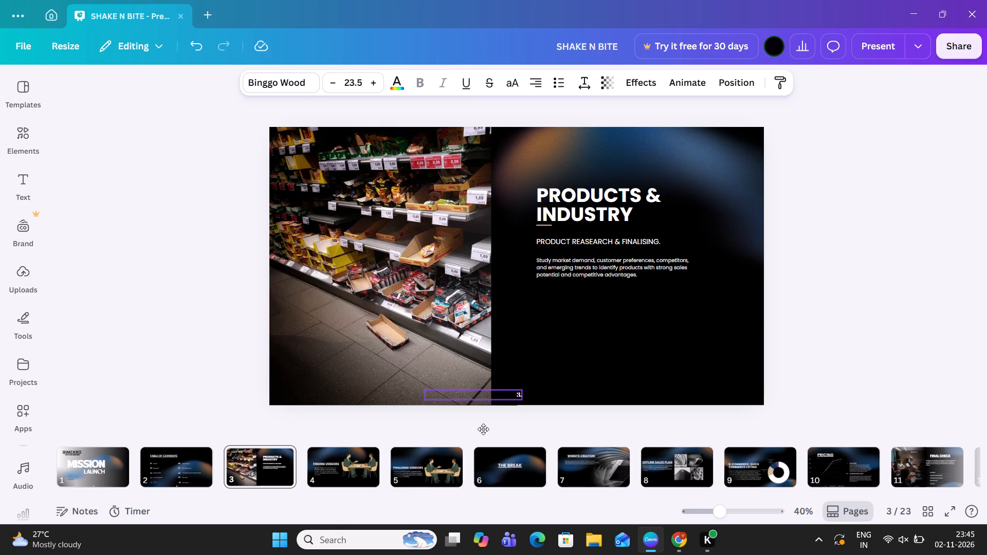
pyautogui.click(574, 432)
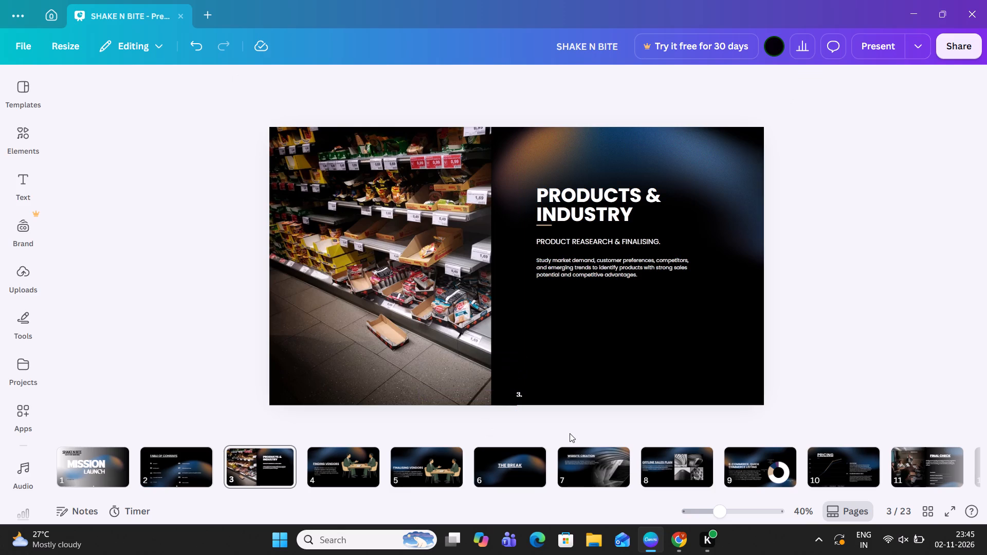
# Paste the copied page number onto page 4, Finding Vendors, and change its number to 4.
pyautogui.click(349, 460)
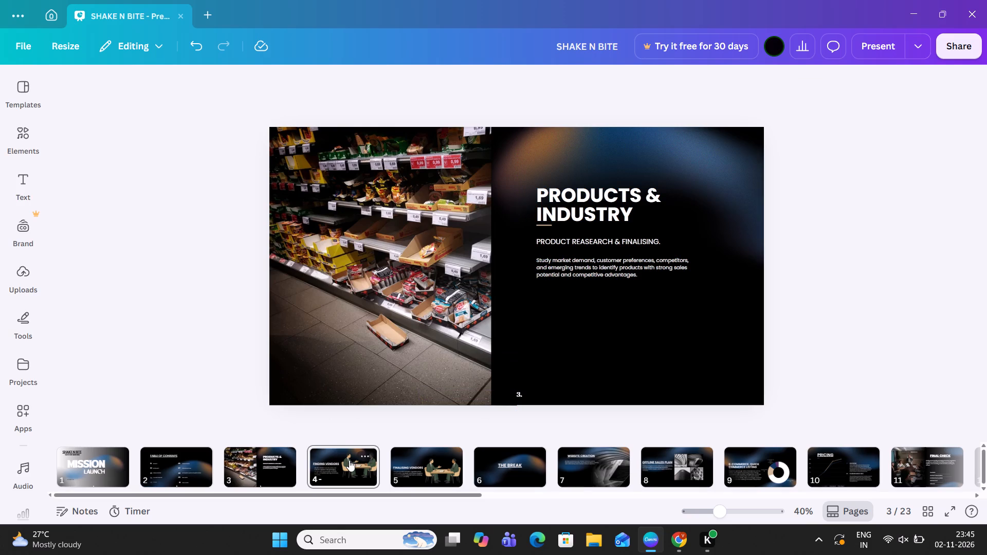
pyautogui.hotkey('ctrl', 'v')
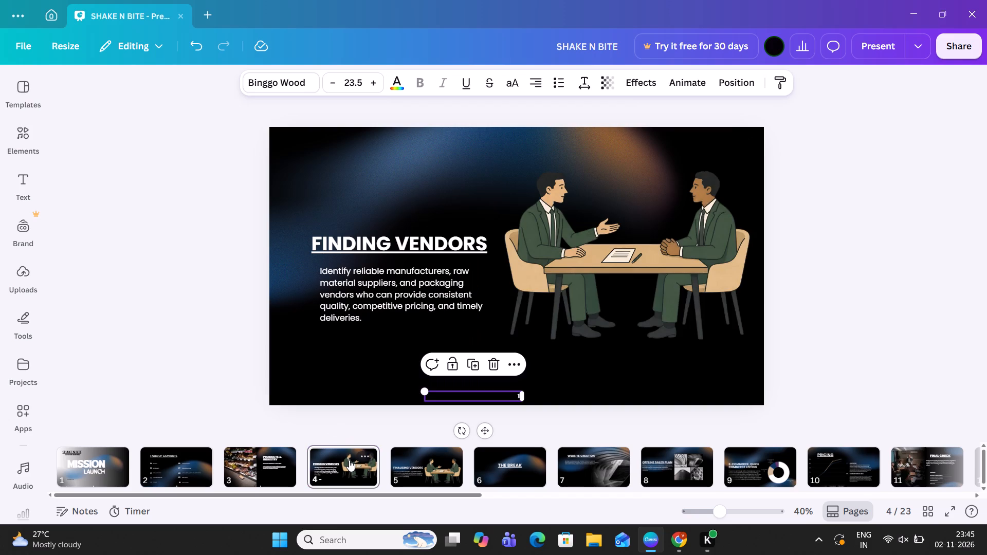
pyautogui.doubleClick(521, 398)
pyautogui.click(521, 398)
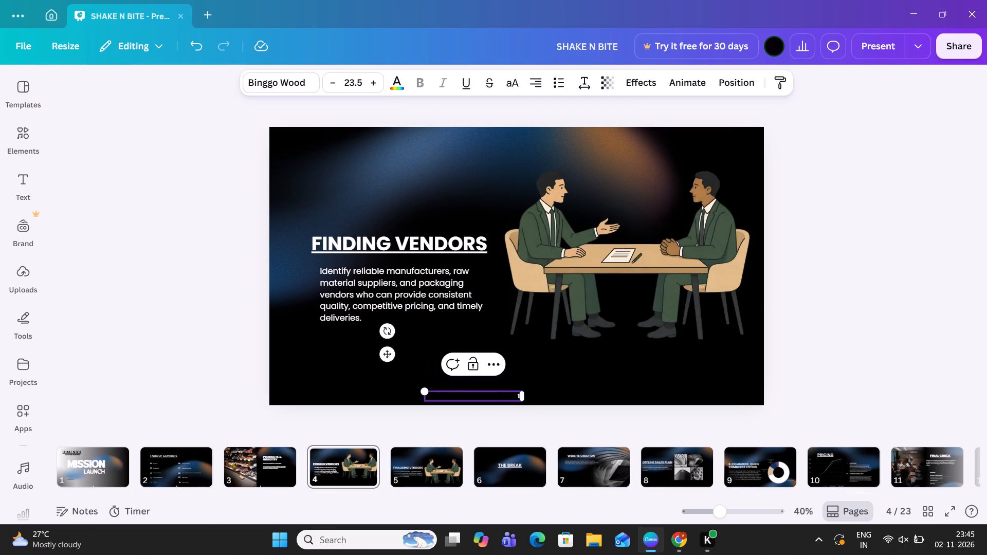
pyautogui.press('BackSpace')
pyautogui.press('4')
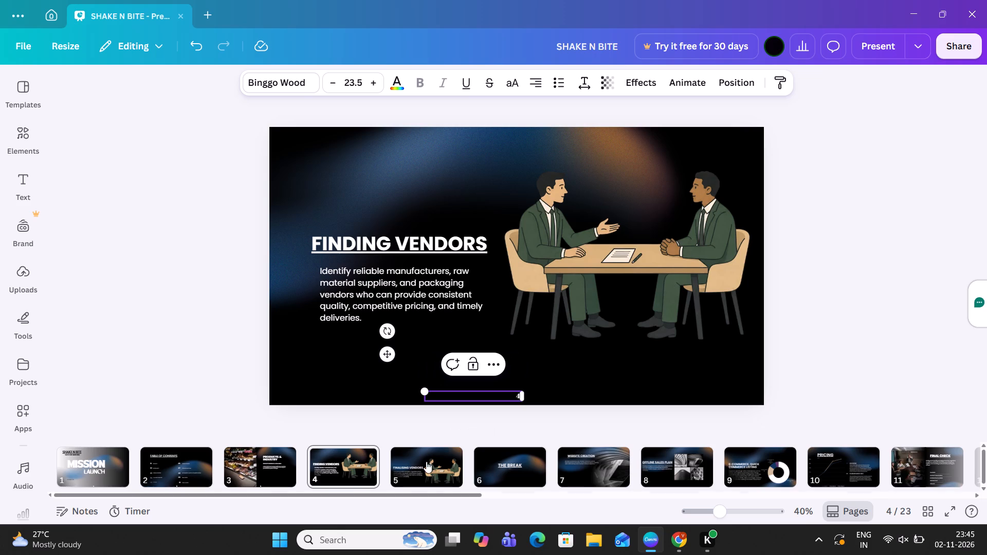
# Paste the copied page number onto page 5, Finalising Vendors, and change its number to 5.
pyautogui.click(426, 461)
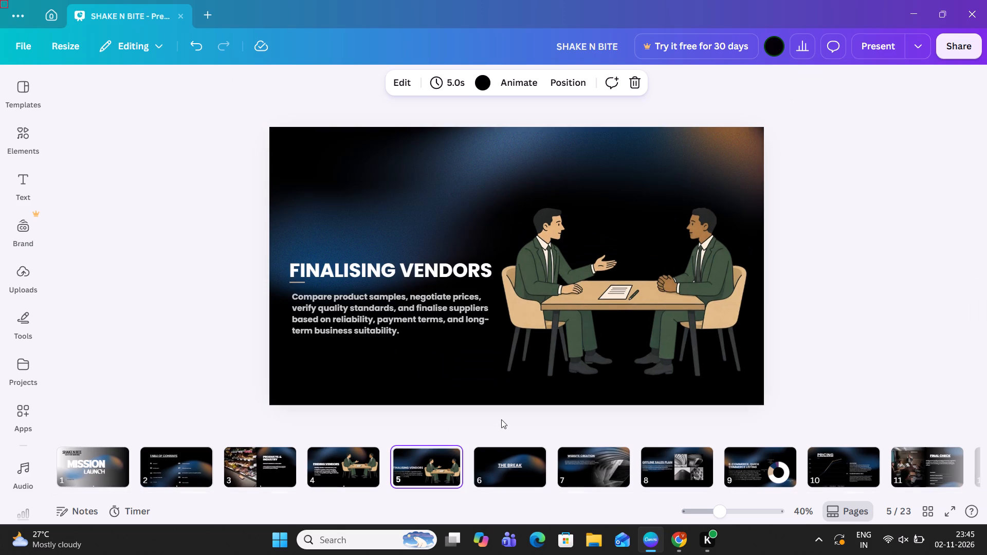
pyautogui.click(501, 419)
pyautogui.hotkey('ctrl', 'v')
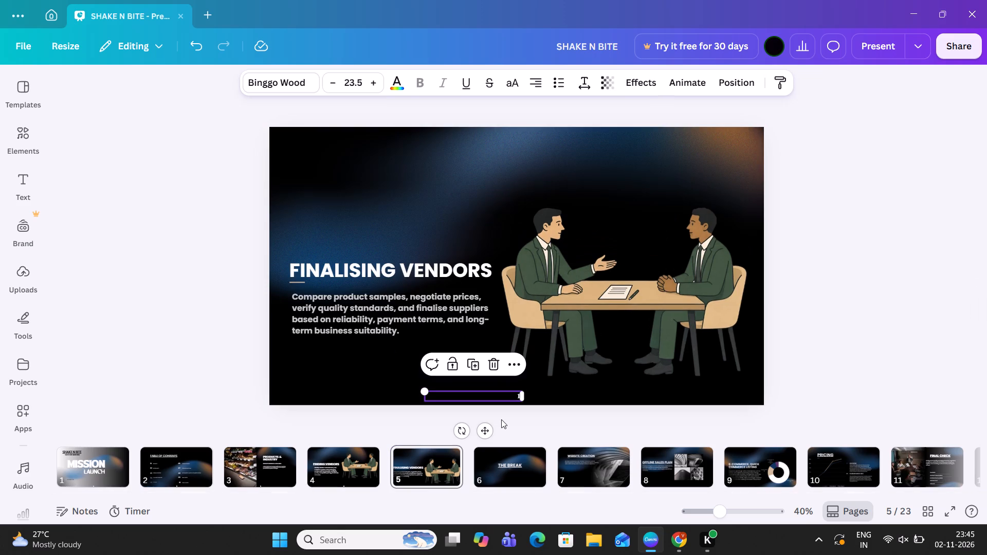
pyautogui.doubleClick(520, 397)
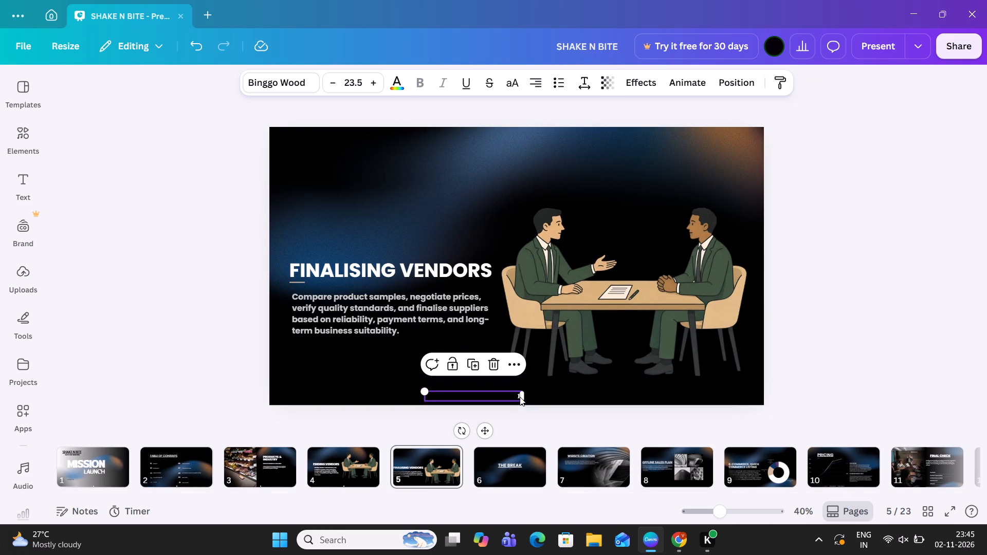
pyautogui.click(520, 397)
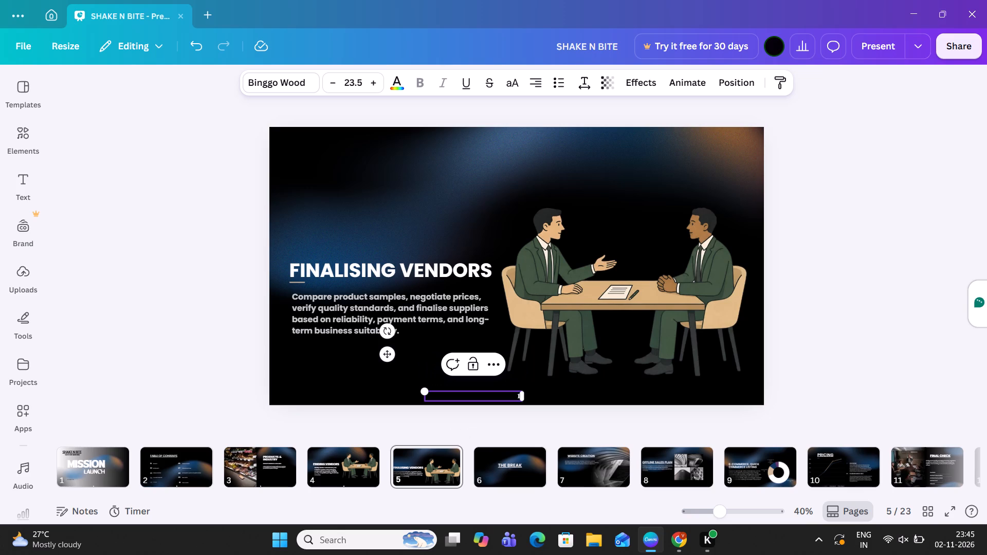
pyautogui.press('BackSpace')
pyautogui.press('5')
# Paste the copied page number onto page 7, Website Creation, and change its number to 7.
pyautogui.click(556, 409)
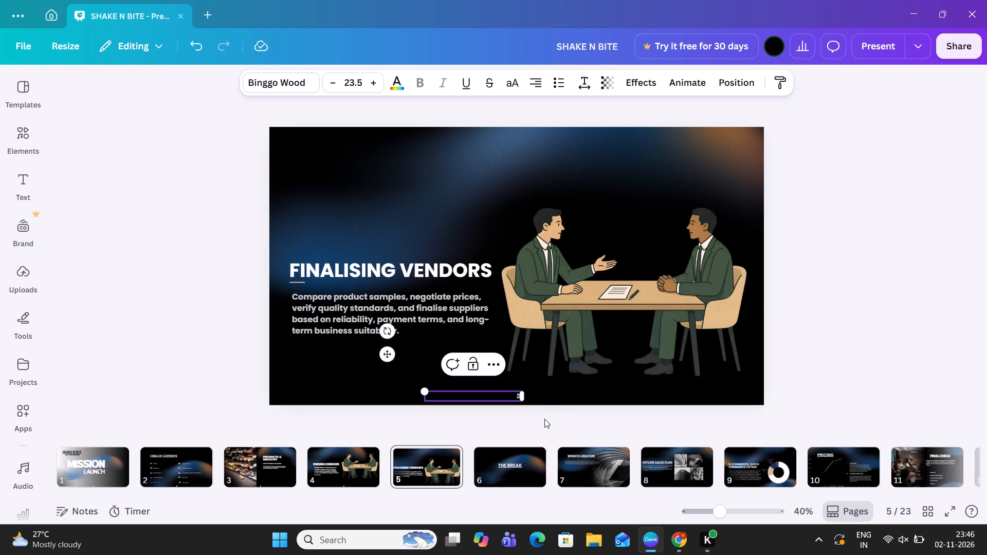
pyautogui.click(544, 419)
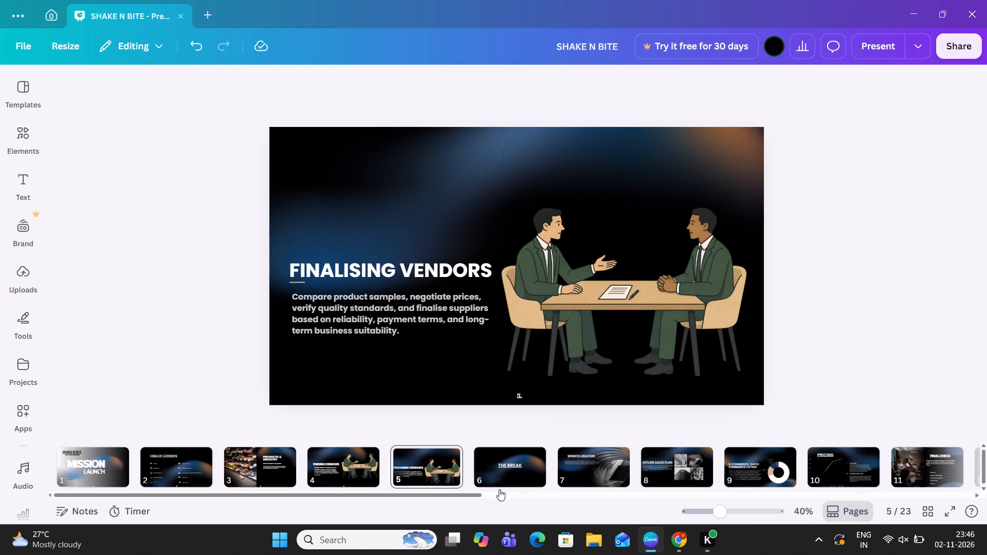
pyautogui.click(504, 472)
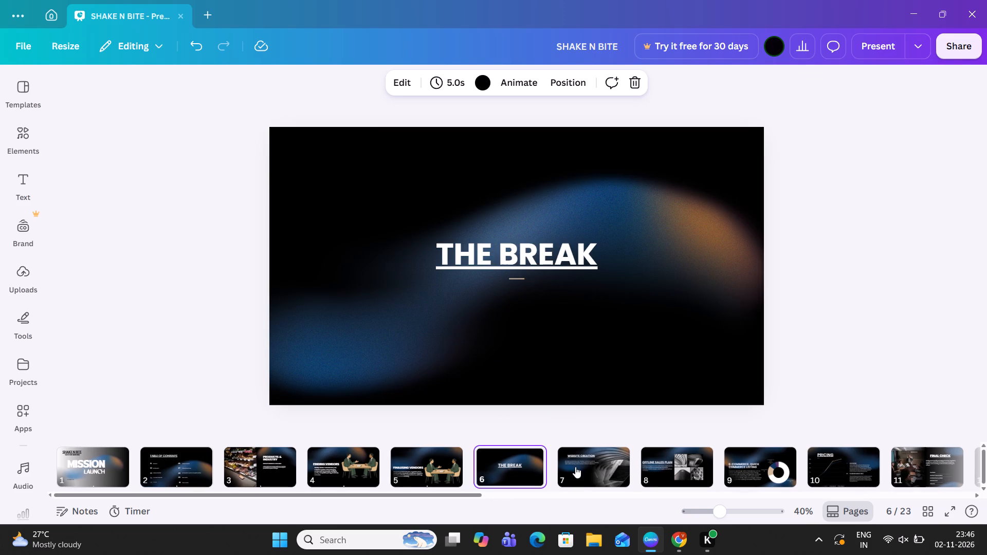
pyautogui.click(578, 468)
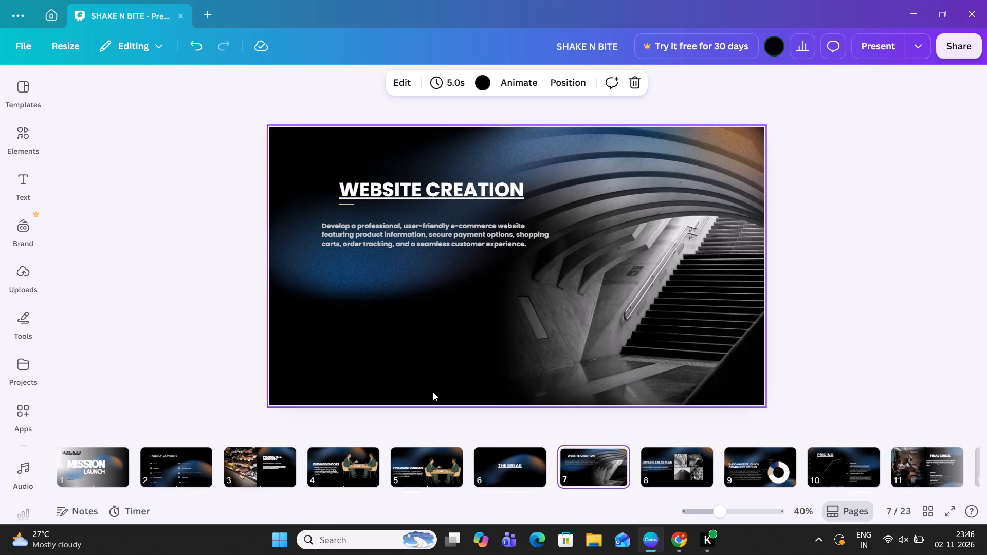
pyautogui.hotkey('ctrl', 'v')
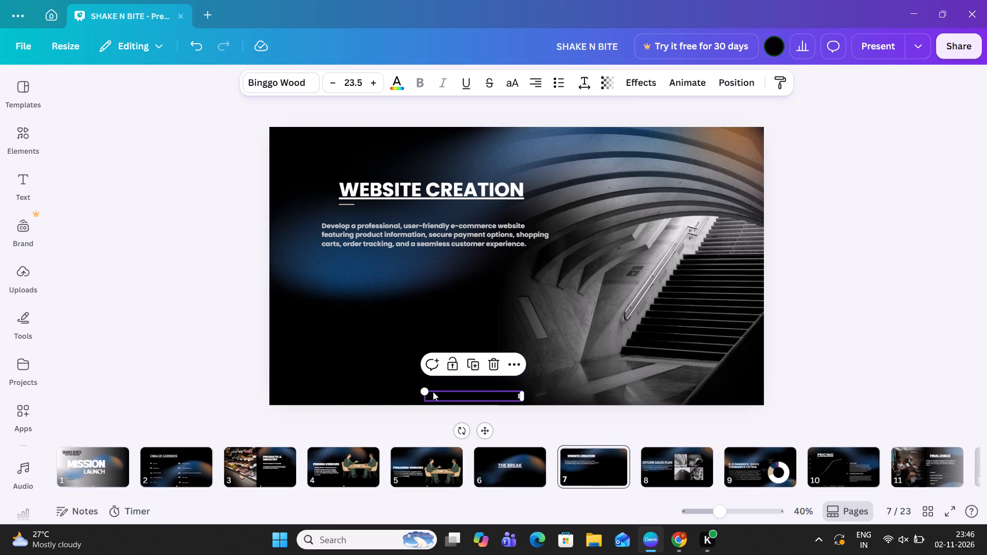
pyautogui.doubleClick(520, 396)
pyautogui.click(520, 396)
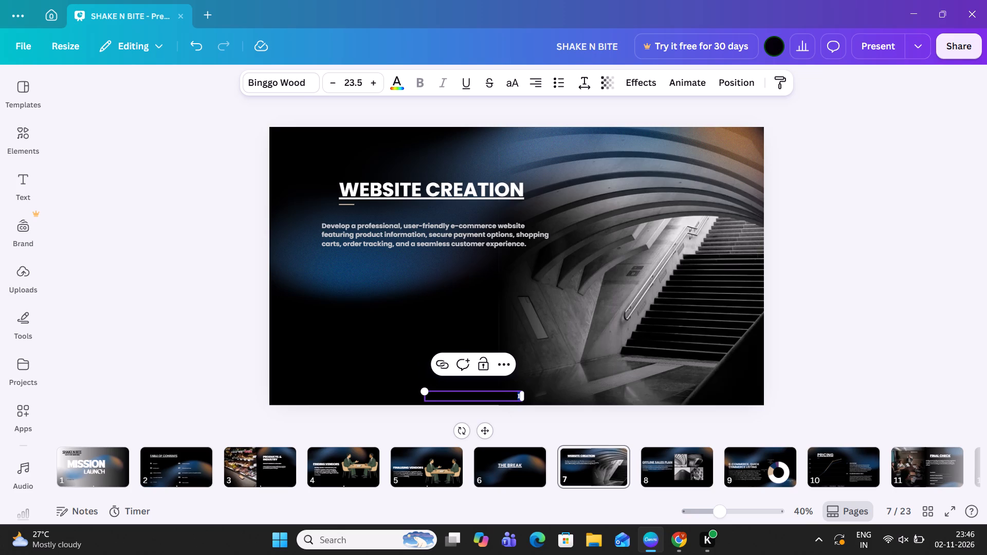
pyautogui.press('BackSpace')
pyautogui.press('7')
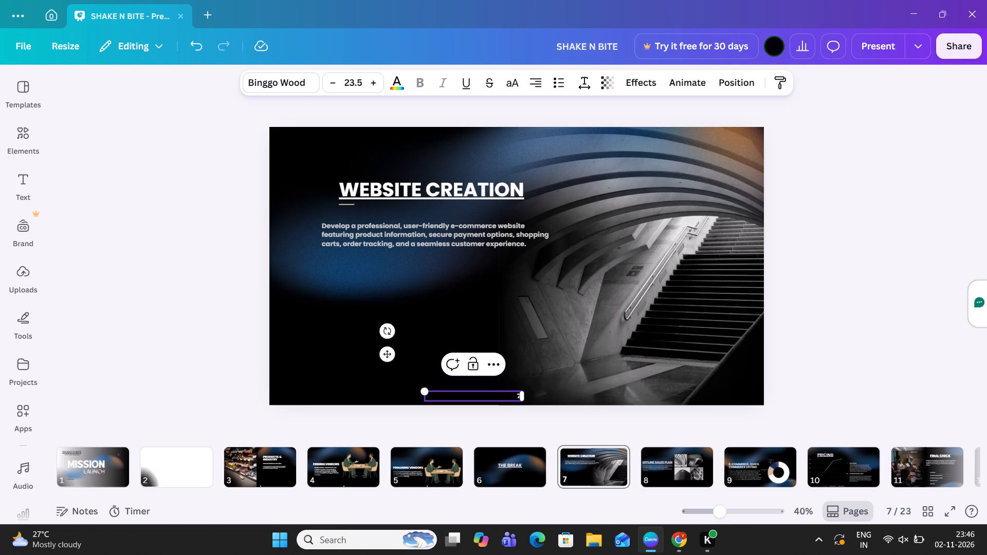
pyautogui.click(579, 433)
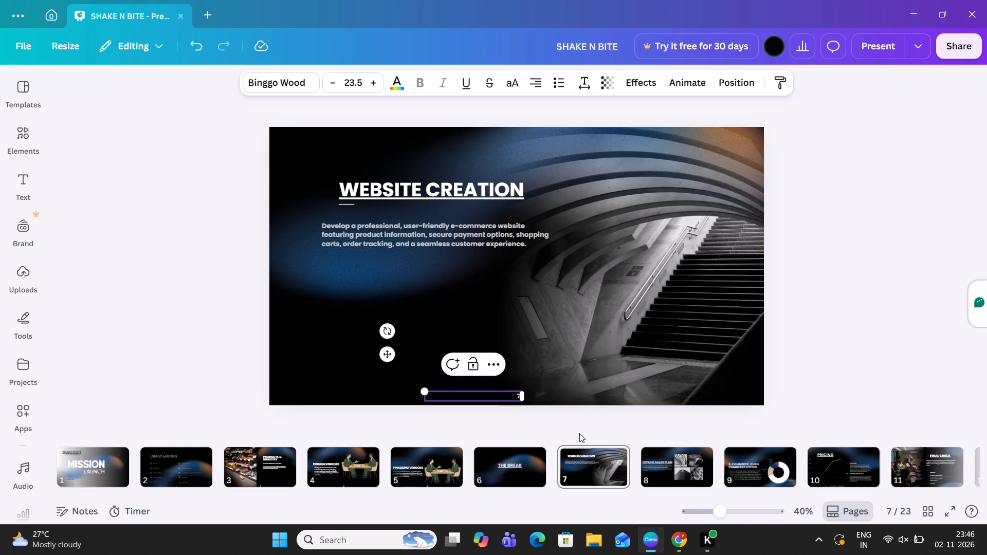
# Change the page number on page 7, Website Creation, to 6, leaving The Break page out of the numbering.
pyautogui.click(533, 460)
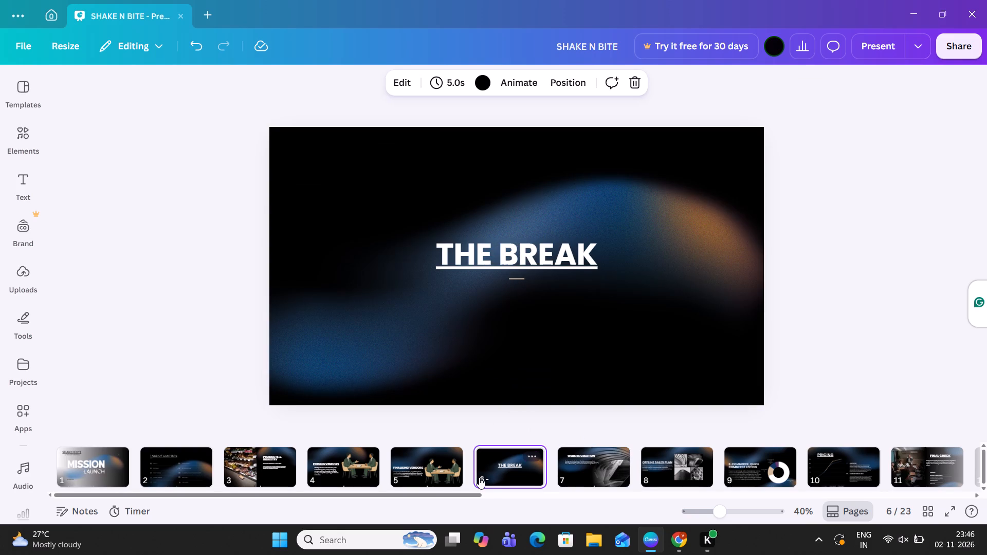
pyautogui.click(434, 474)
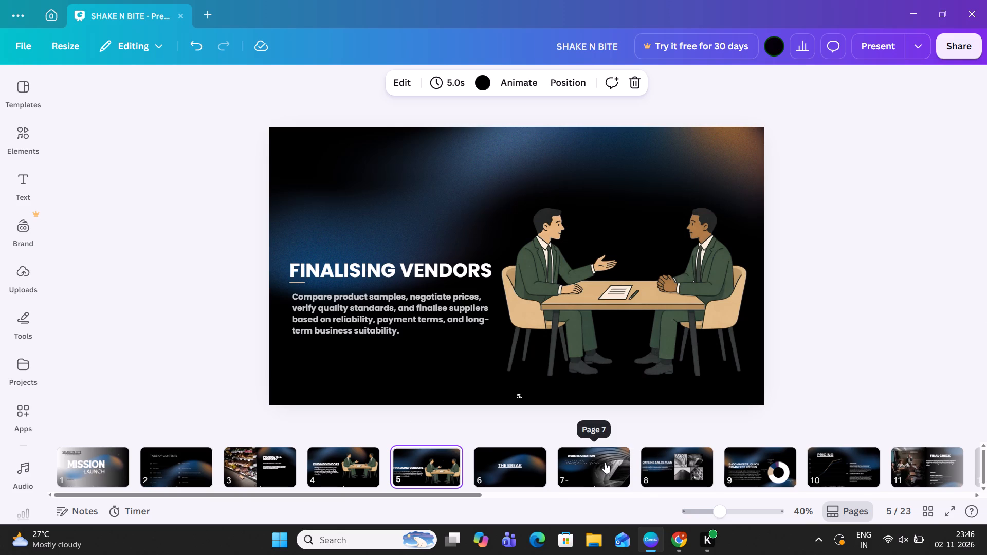
pyautogui.click(598, 466)
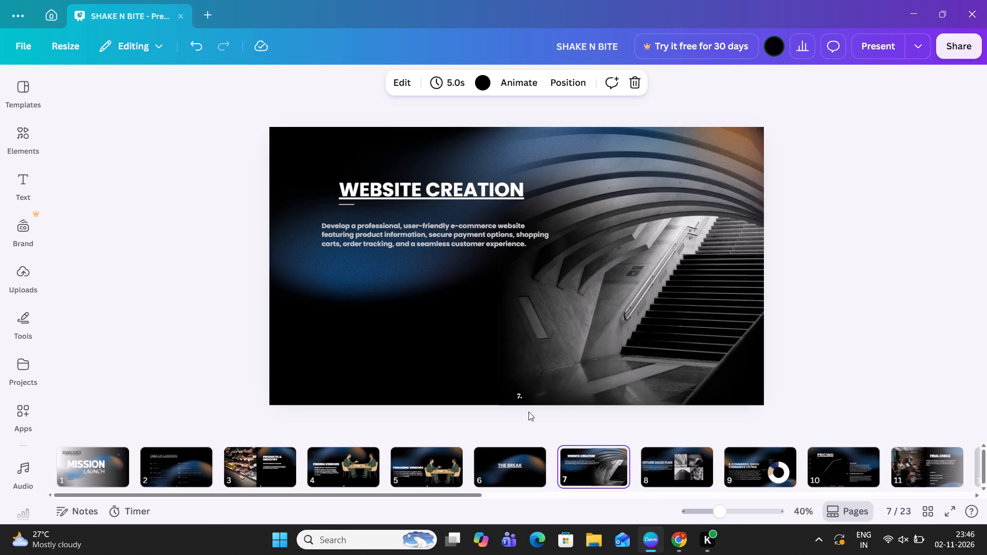
pyautogui.doubleClick(519, 396)
pyautogui.click(519, 396)
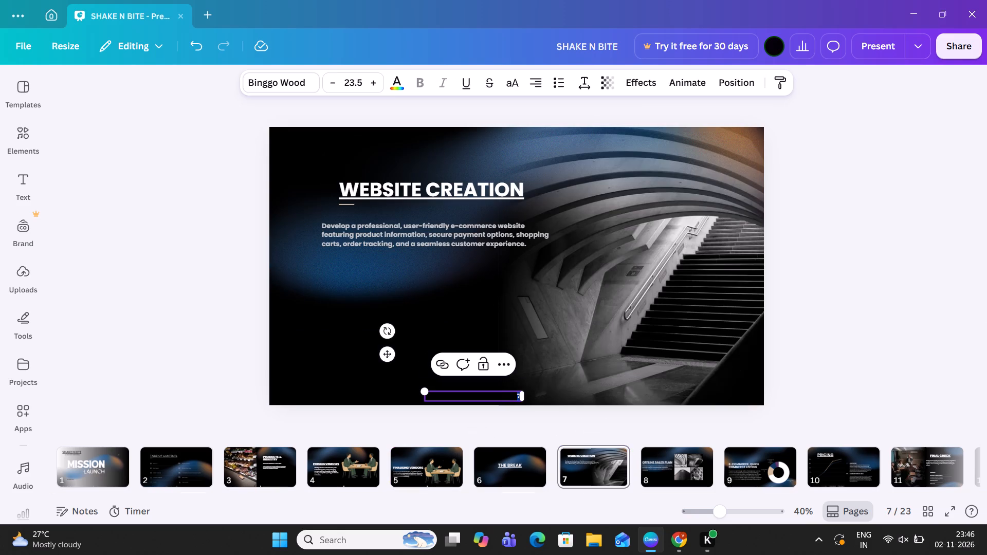
pyautogui.click(519, 396)
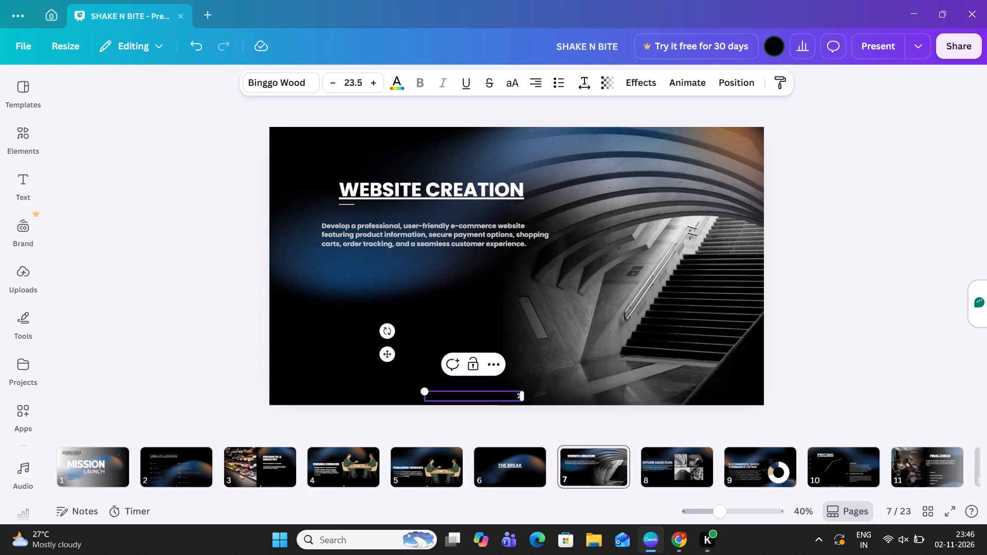
pyautogui.press('BackSpace')
pyautogui.press('6')
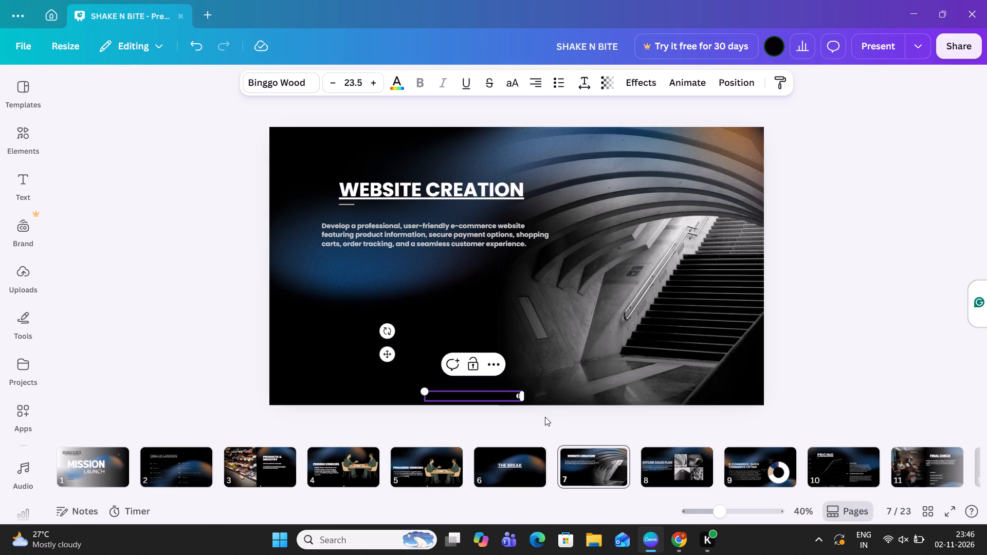
pyautogui.click(545, 417)
# Paste the copied page number onto page 8, Offline Sales Plan, and change its number to 7.
pyautogui.click(668, 454)
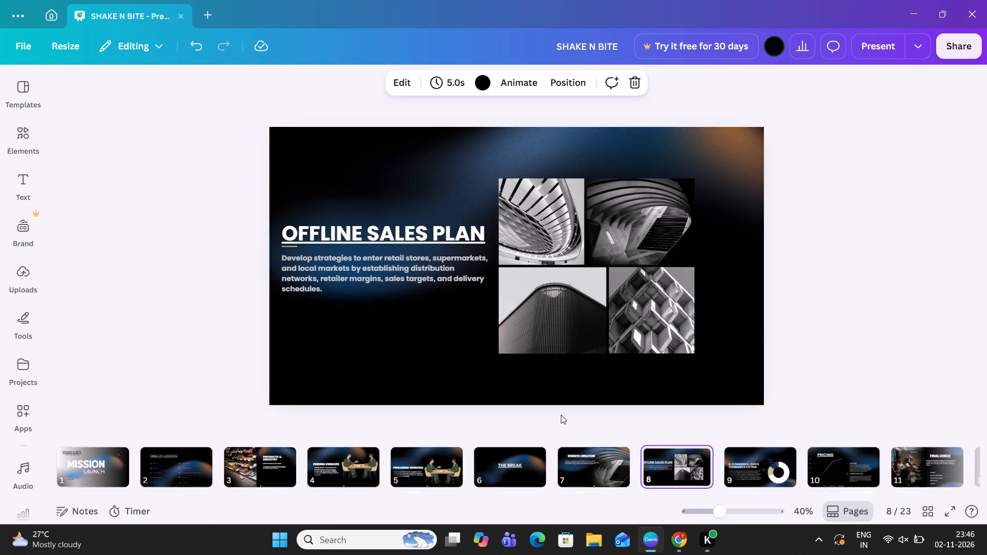
pyautogui.hotkey('ctrl', 'v')
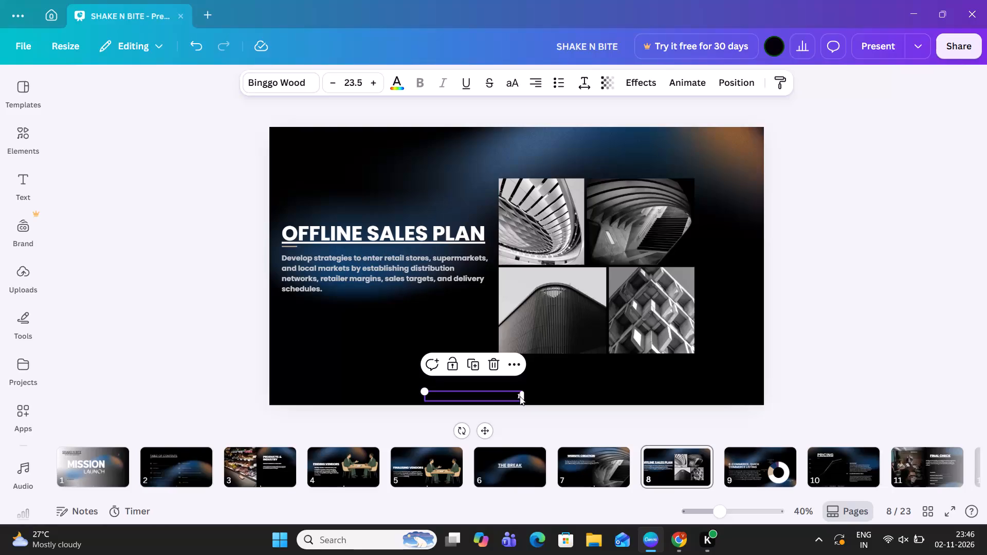
pyautogui.doubleClick(520, 396)
pyautogui.click(520, 396)
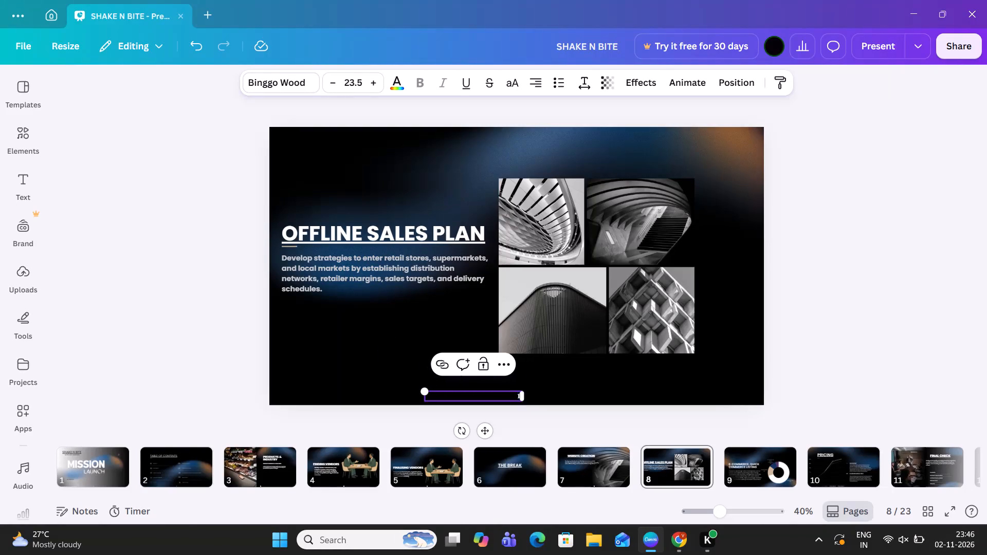
pyautogui.press('BackSpace')
pyautogui.press('7')
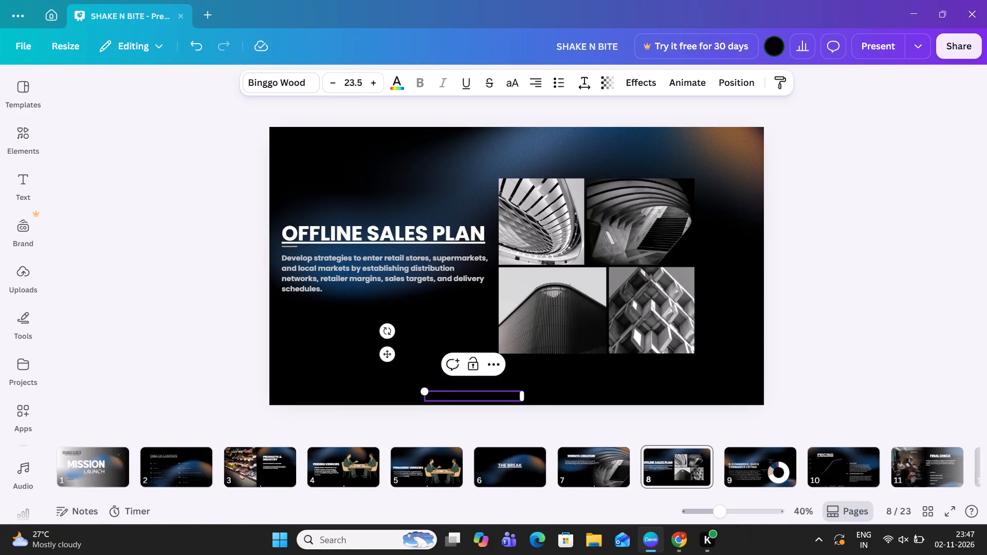
pyautogui.click(539, 418)
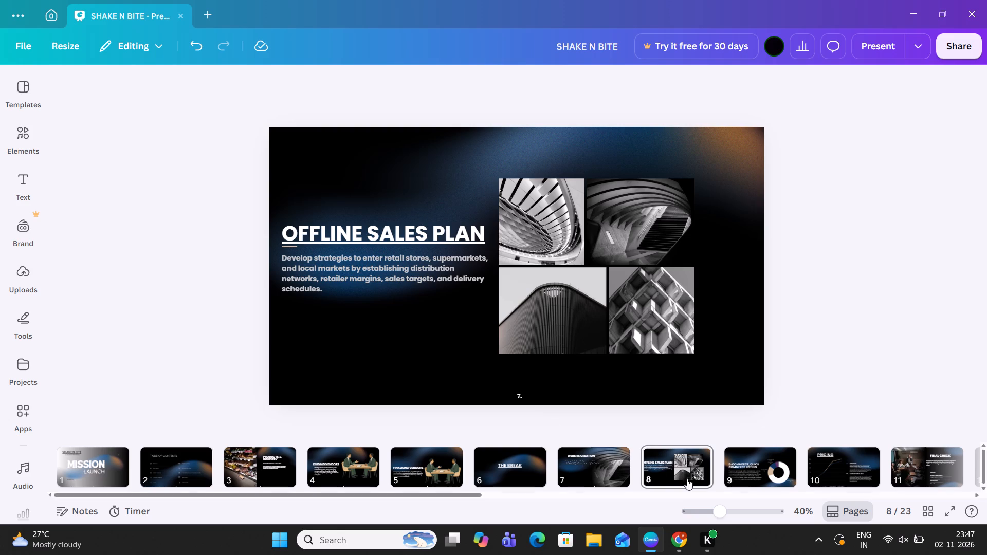
# Paste the copied page number onto page 9, E-Commerce, Quick Commerce Listing, and change its number to 8.
pyautogui.click(754, 456)
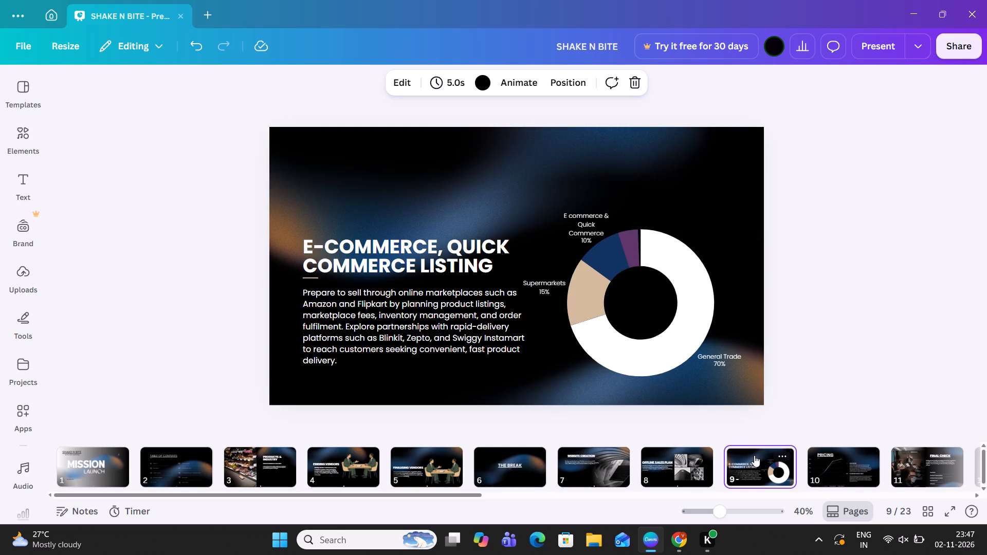
pyautogui.hotkey('ctrl', 'v')
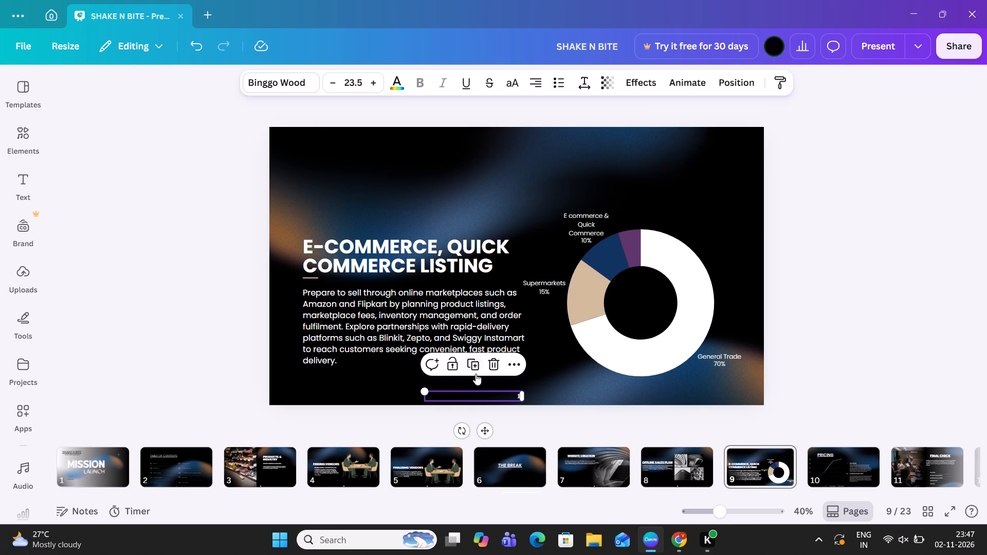
pyautogui.doubleClick(519, 396)
pyautogui.click(519, 396)
pyautogui.press('BackSpace')
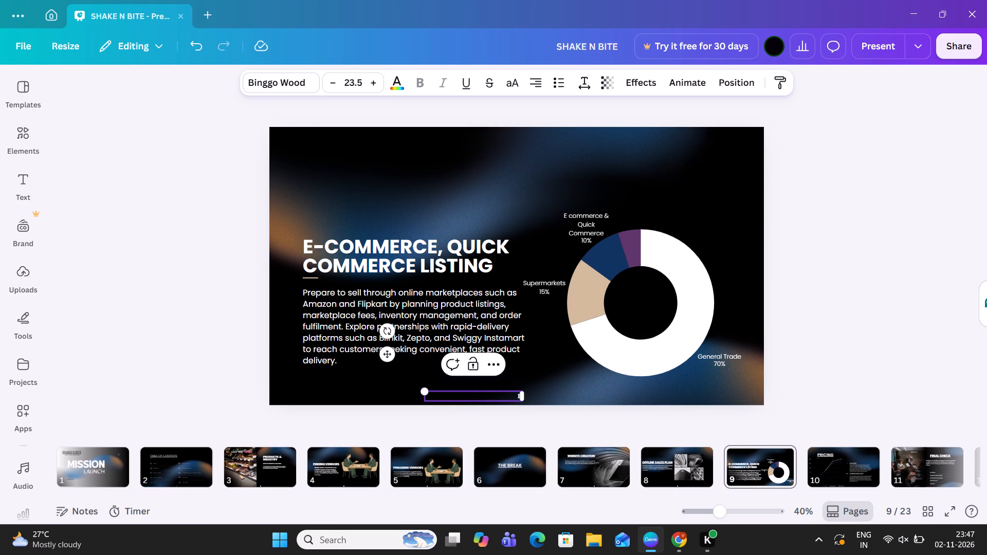
pyautogui.press('8')
pyautogui.press('Right')
pyautogui.press('BackSpace')
pyautogui.click(523, 412)
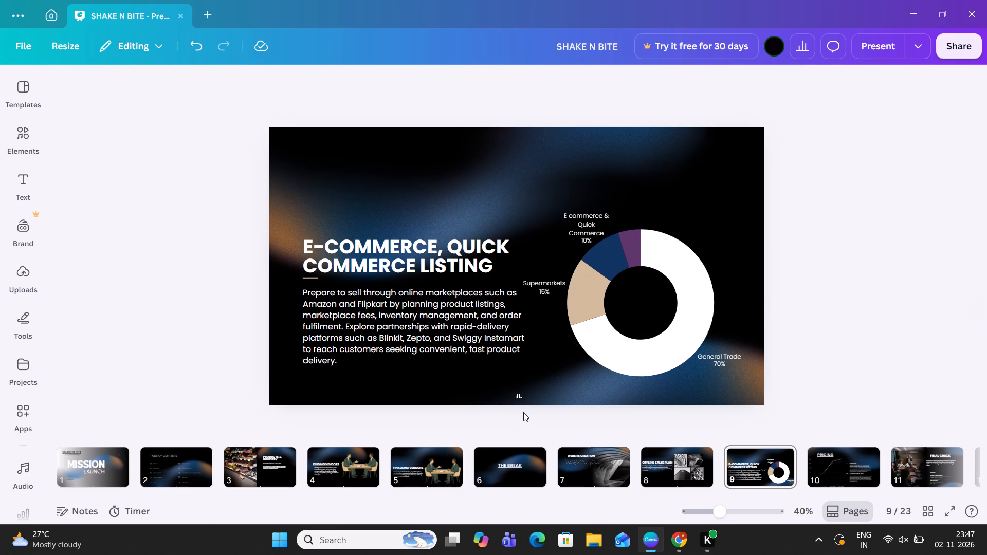
# Paste the copied page number onto page 10, Pricing, and shift it slightly down and right from the "Price Hike IV" label.
pyautogui.click(830, 462)
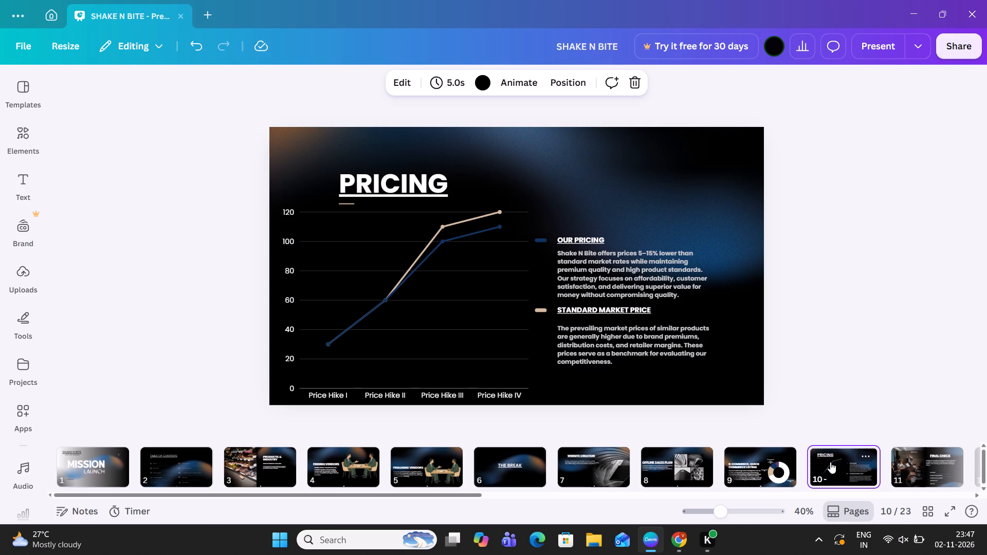
pyautogui.hotkey('ctrl', 'v')
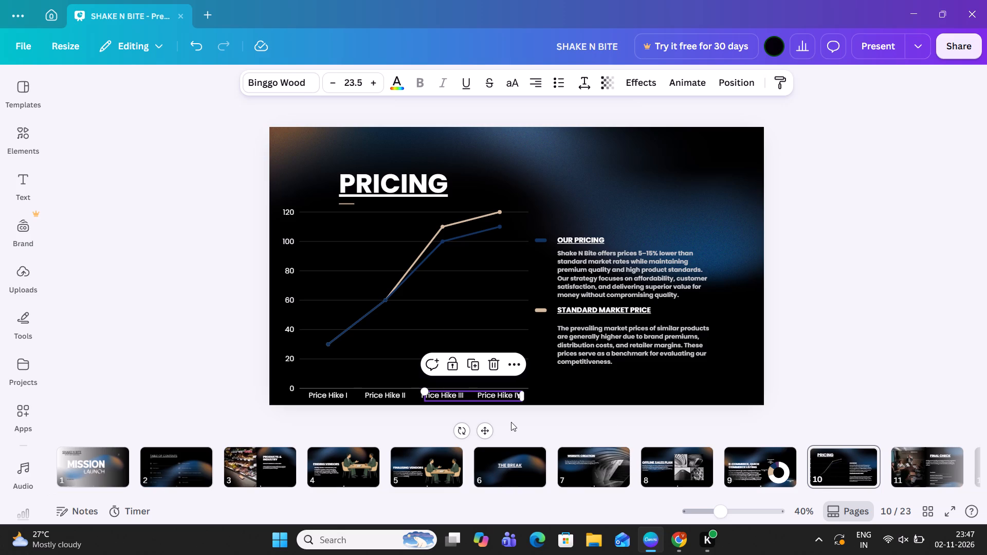
pyautogui.click(483, 428)
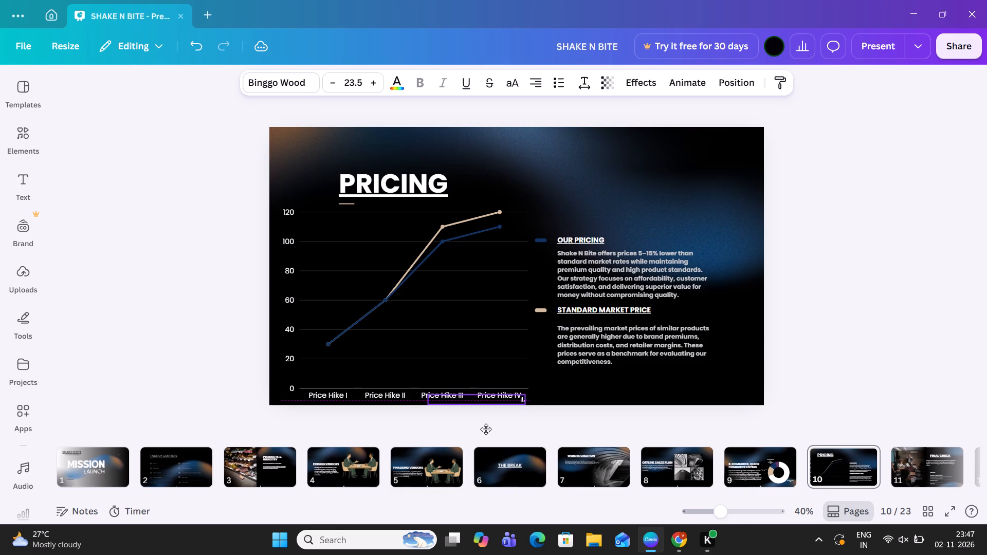
# Change the pasted page number on page 10, Pricing, to 9.
pyautogui.doubleClick(522, 398)
pyautogui.click(522, 398)
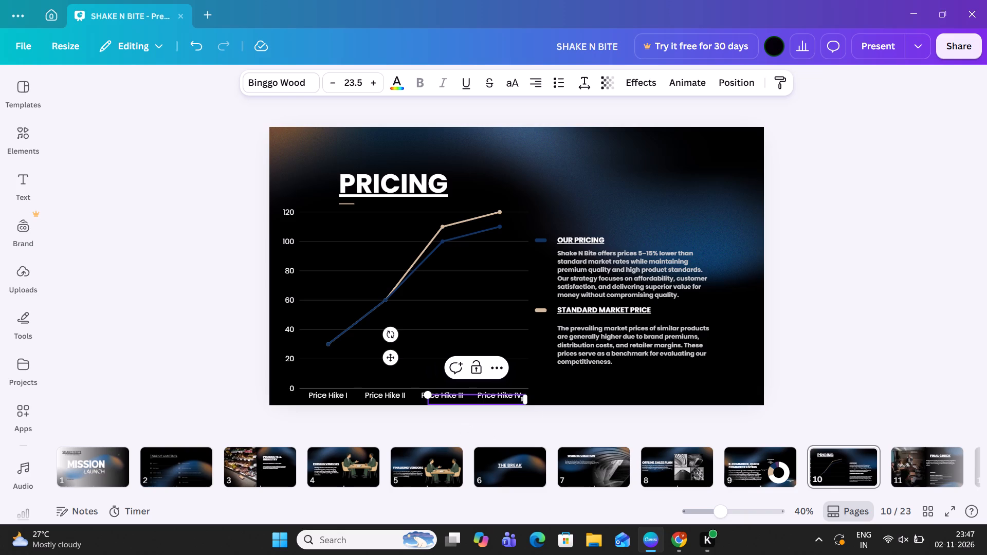
pyautogui.press('BackSpace')
pyautogui.press('8')
pyautogui.press('BackSpace')
pyautogui.press('9')
pyautogui.click(560, 418)
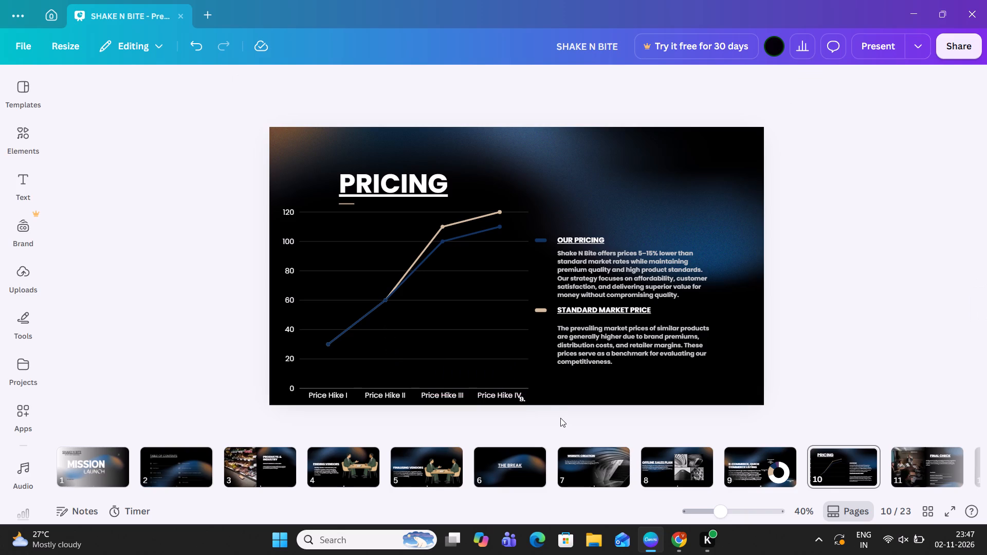
# Shift the page number 9 on page 10, Pricing, slightly right to clear the "Price Hike IV" label.
pyautogui.click(524, 401)
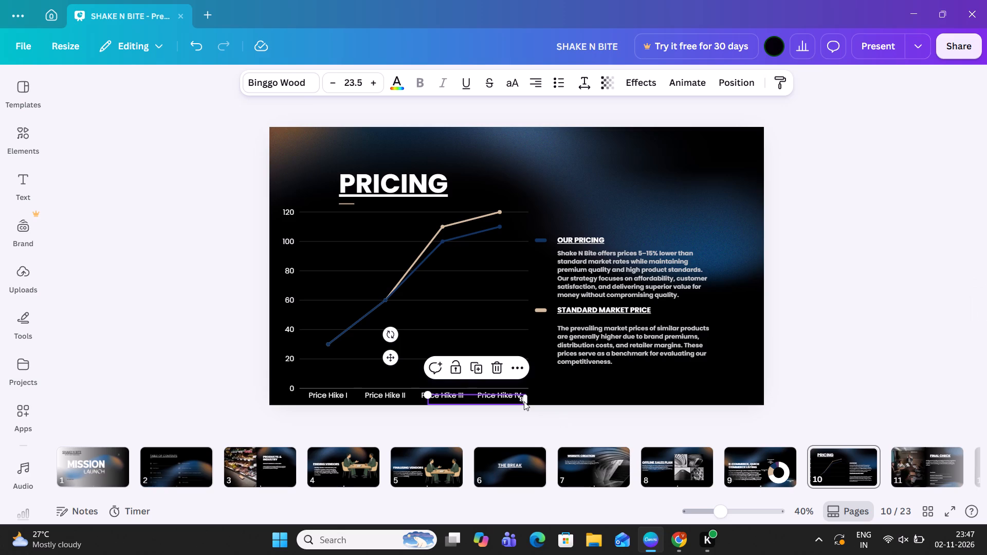
pyautogui.click(494, 431)
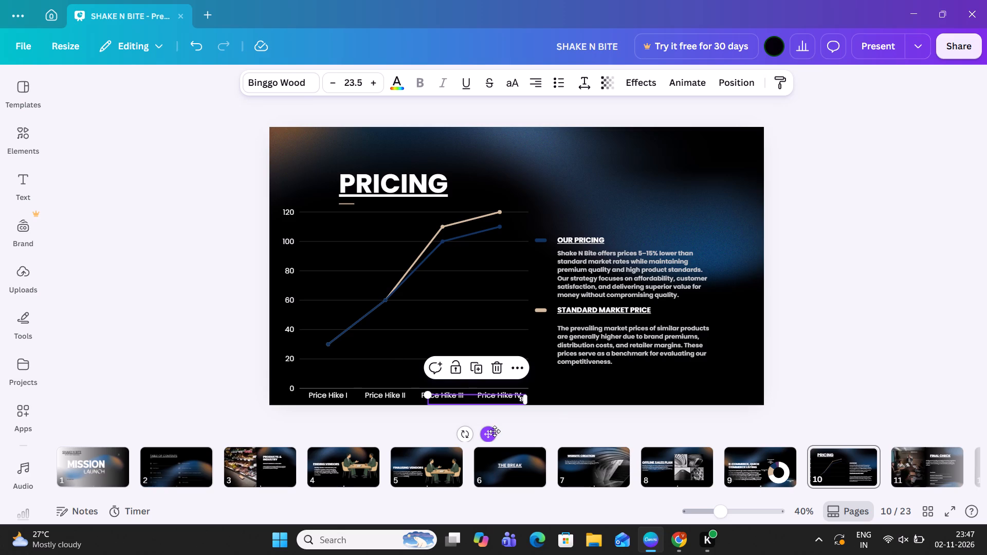
pyautogui.click(497, 431)
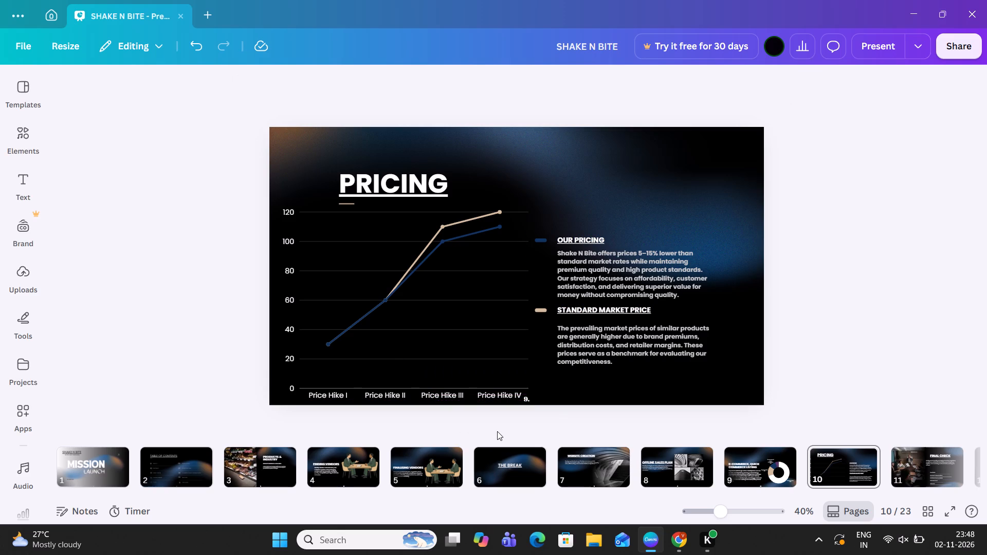
# Move the line chart on page 10, Pricing, slightly up to leave space above the page number.
pyautogui.click(526, 403)
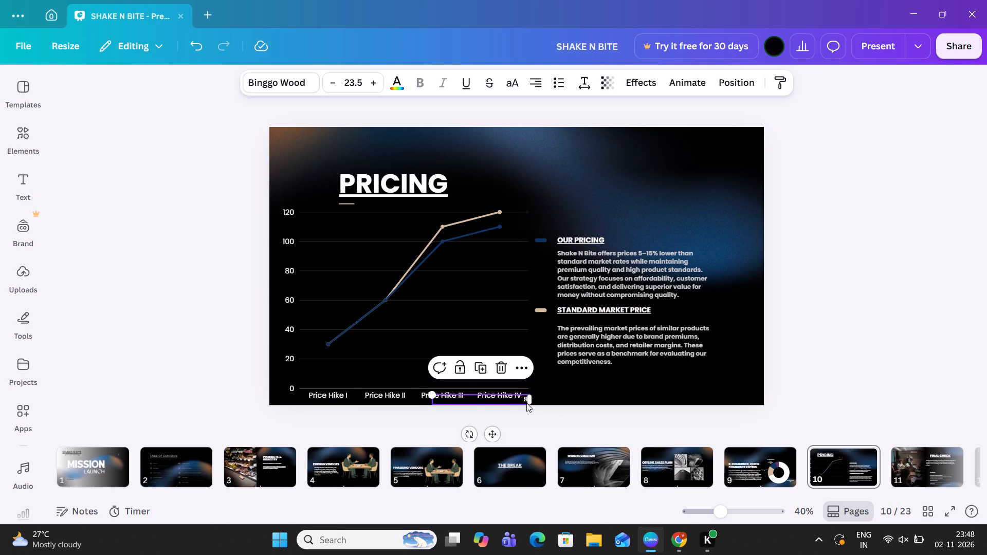
pyautogui.click(334, 326)
pyautogui.moveTo(334, 326); pyautogui.dragTo(334, 323)
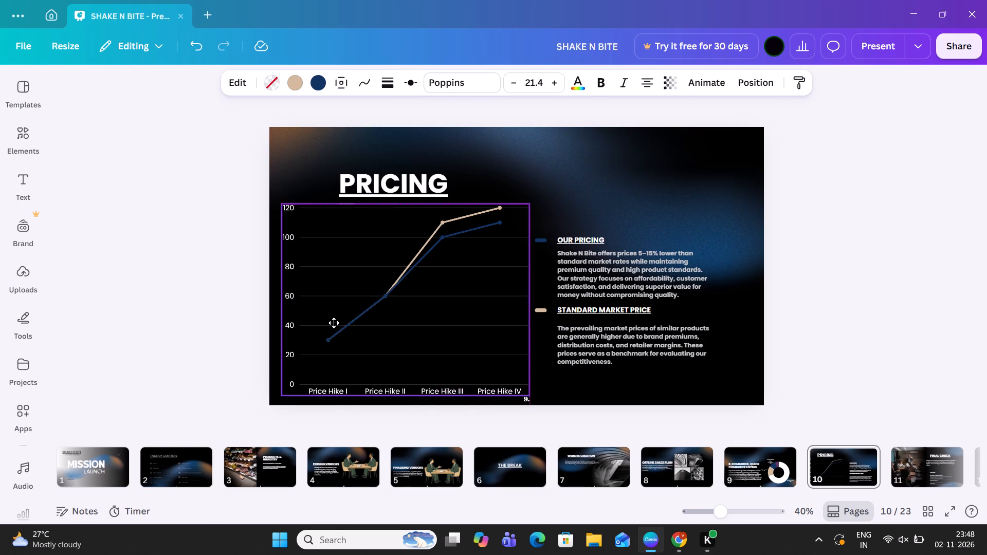
pyautogui.moveTo(334, 323); pyautogui.dragTo(334, 321)
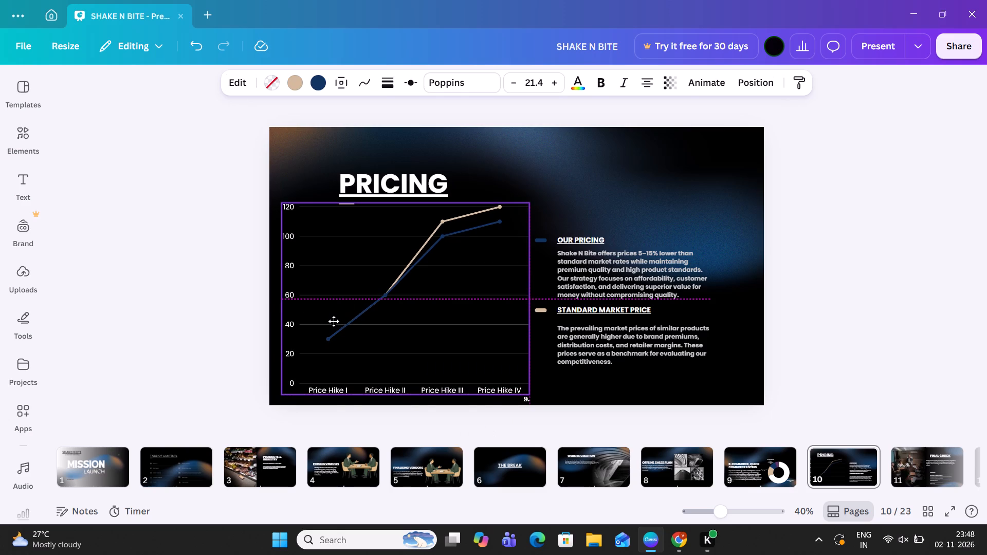
pyautogui.moveTo(334, 321); pyautogui.dragTo(334, 320)
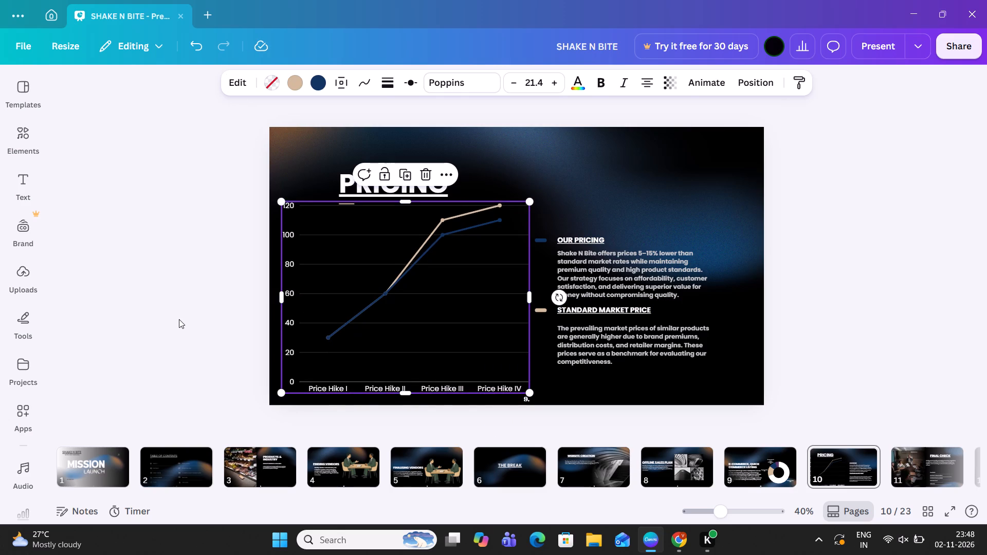
pyautogui.click(179, 319)
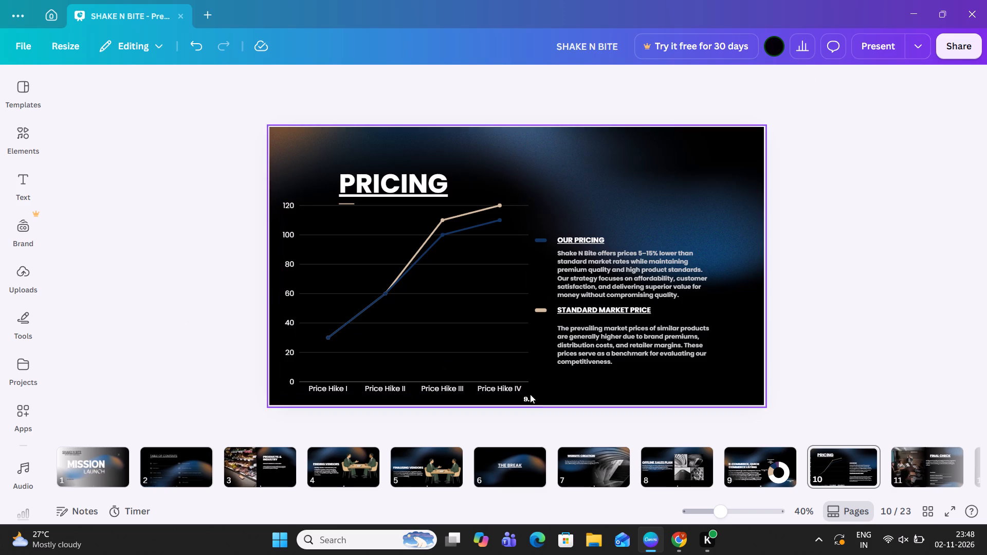
# Nudge the page number 9 slightly up to just beneath the chart, with their right edges aligned.
pyautogui.click(526, 399)
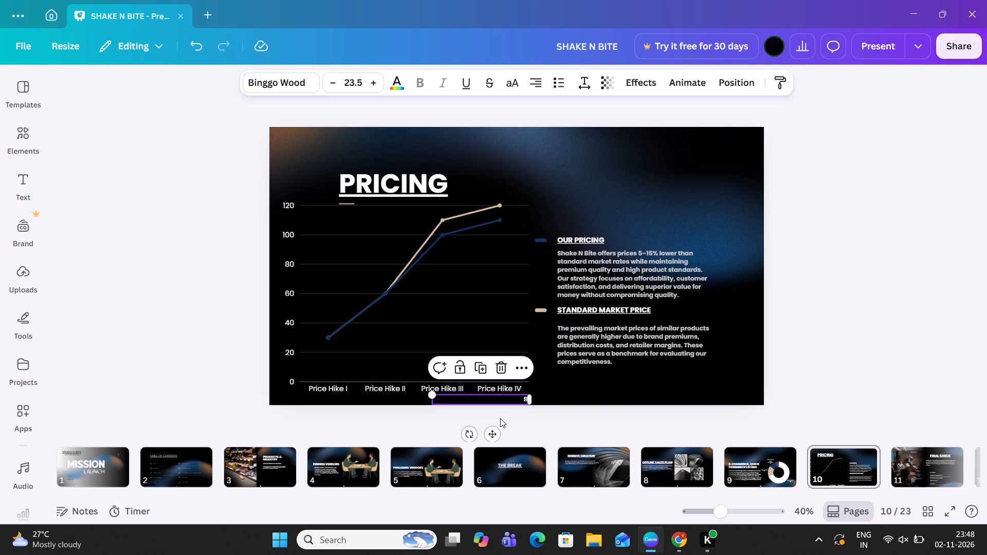
pyautogui.click(493, 428)
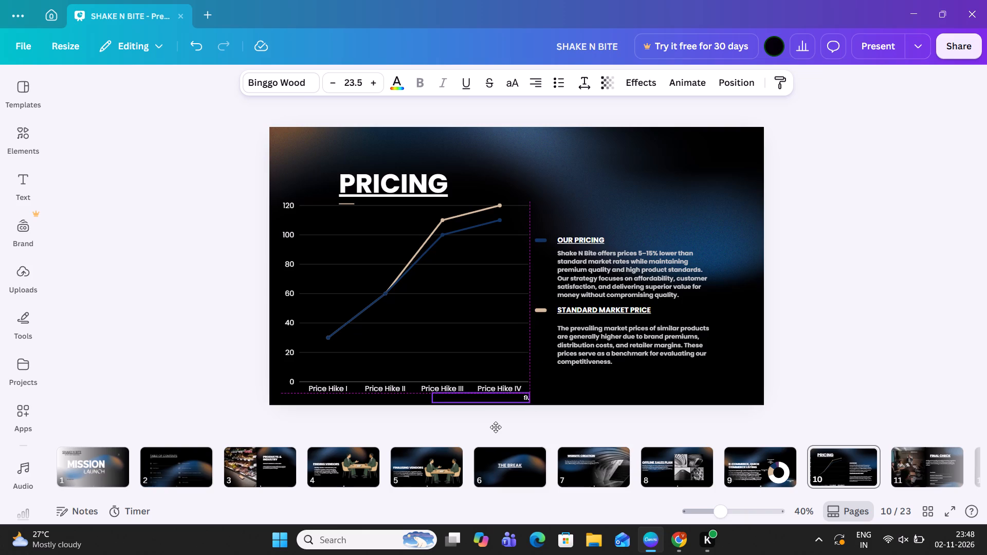
pyautogui.click(517, 428)
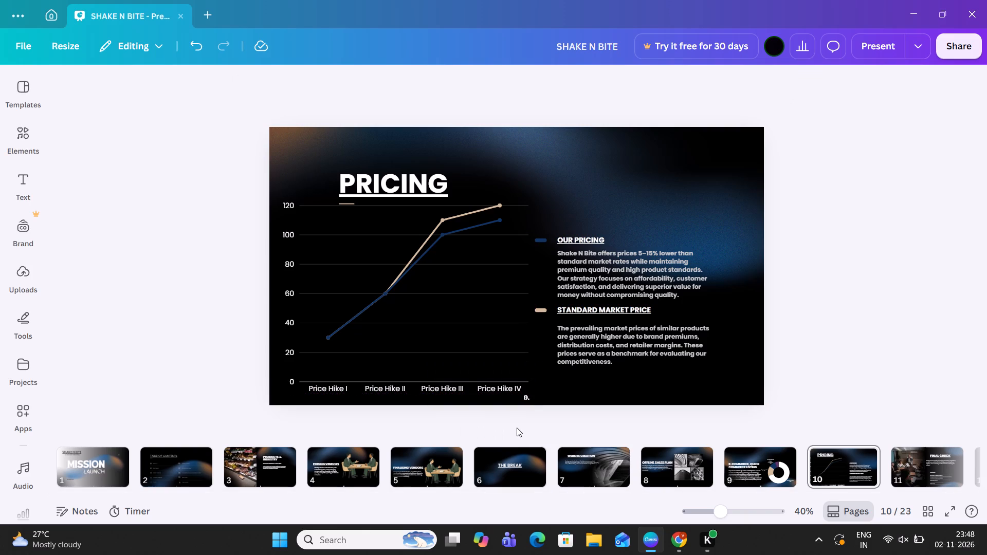
# Paste the copied page number onto page 11, Final Check, and change its number to 10.
pyautogui.click(503, 482)
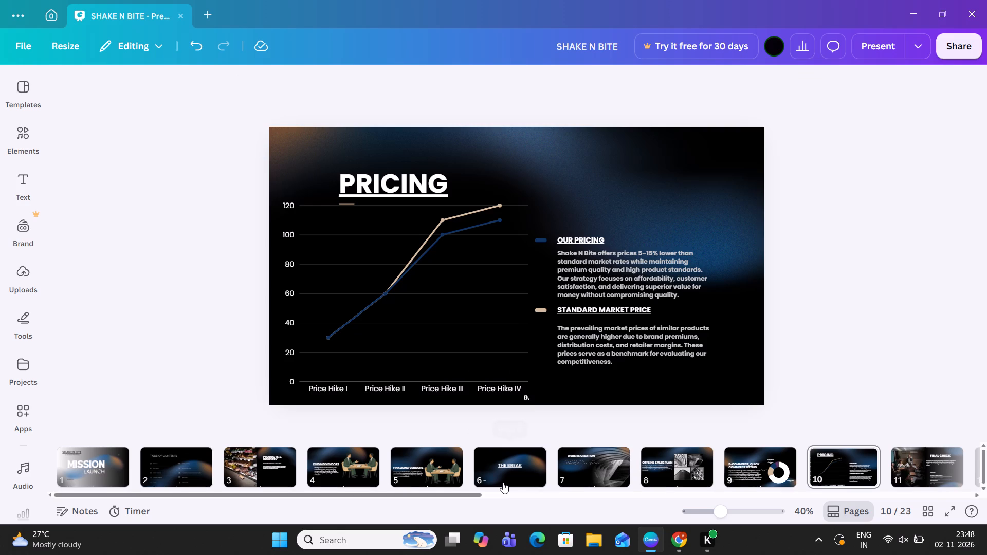
pyautogui.click(754, 483)
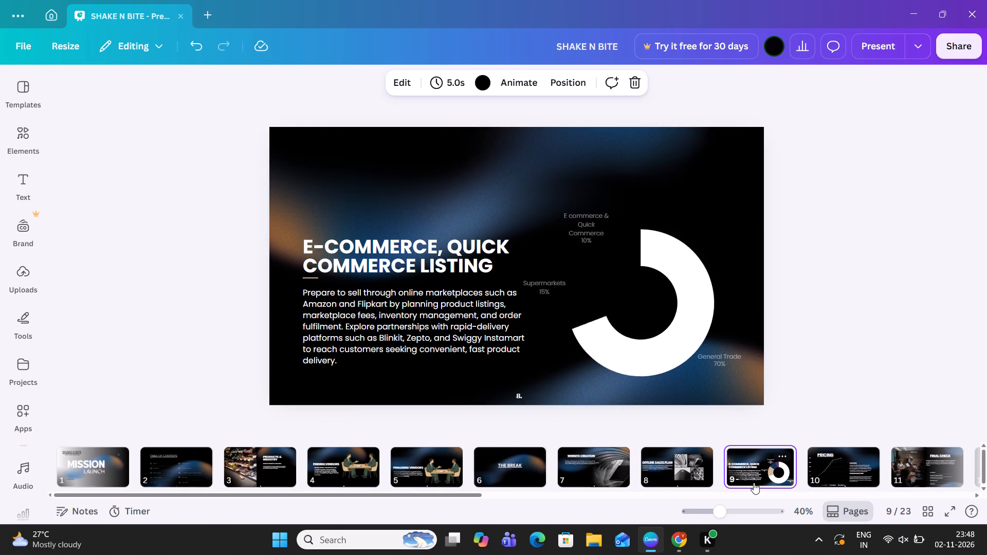
pyautogui.click(820, 476)
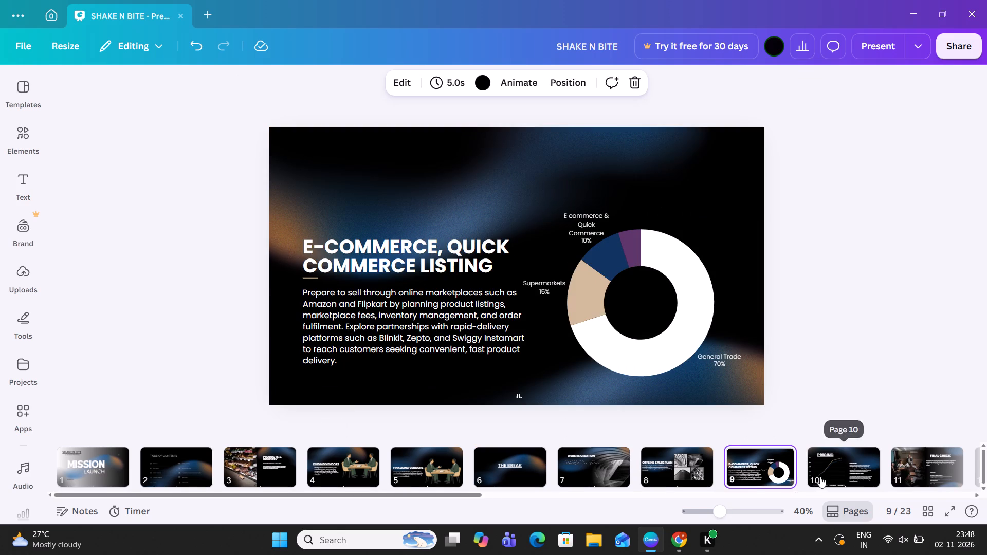
pyautogui.click(912, 458)
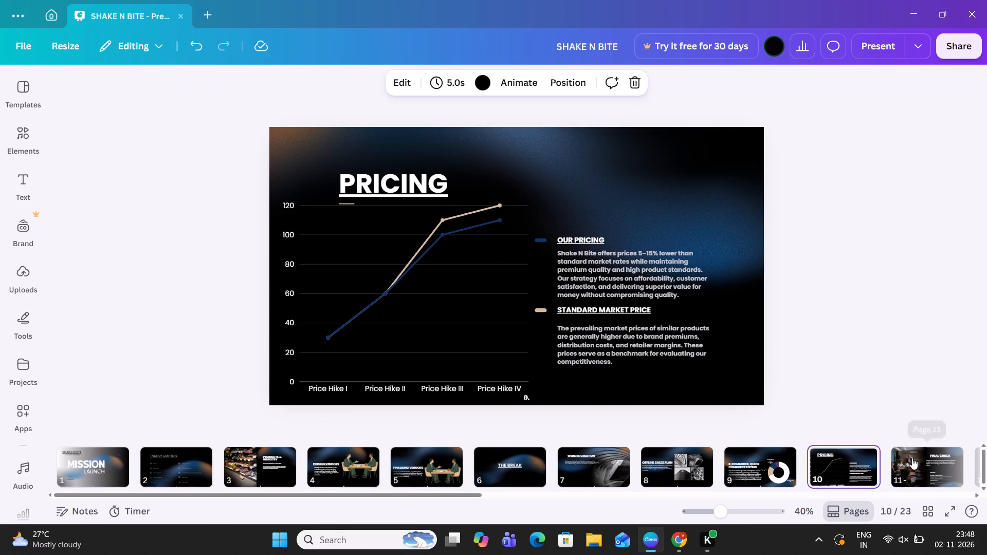
pyautogui.click(572, 498)
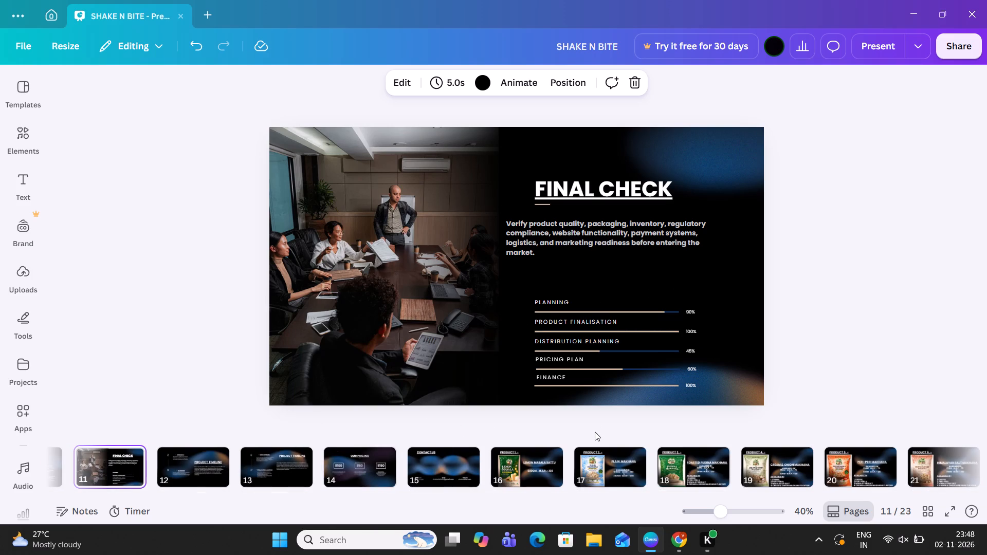
pyautogui.hotkey('ctrl', 'v')
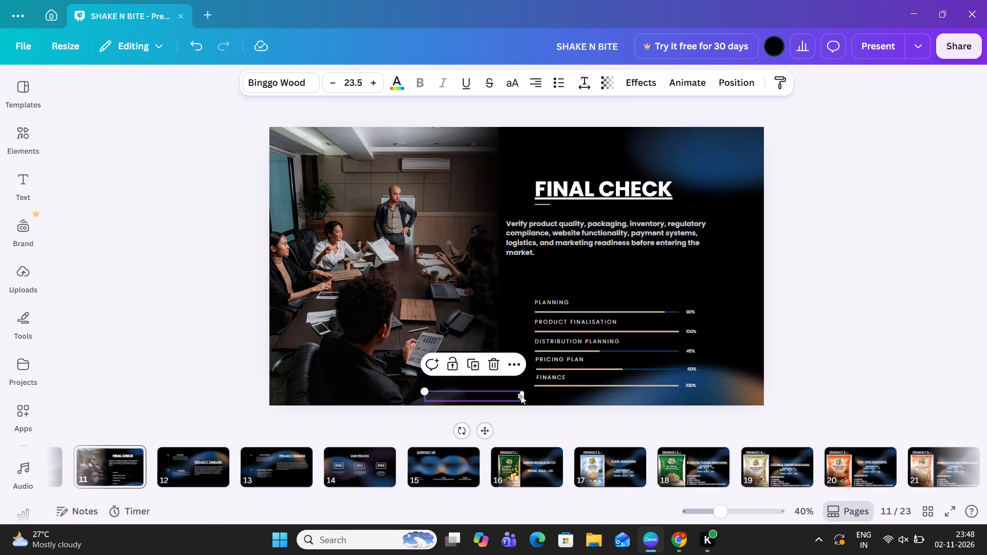
pyautogui.doubleClick(521, 395)
pyautogui.click(521, 395)
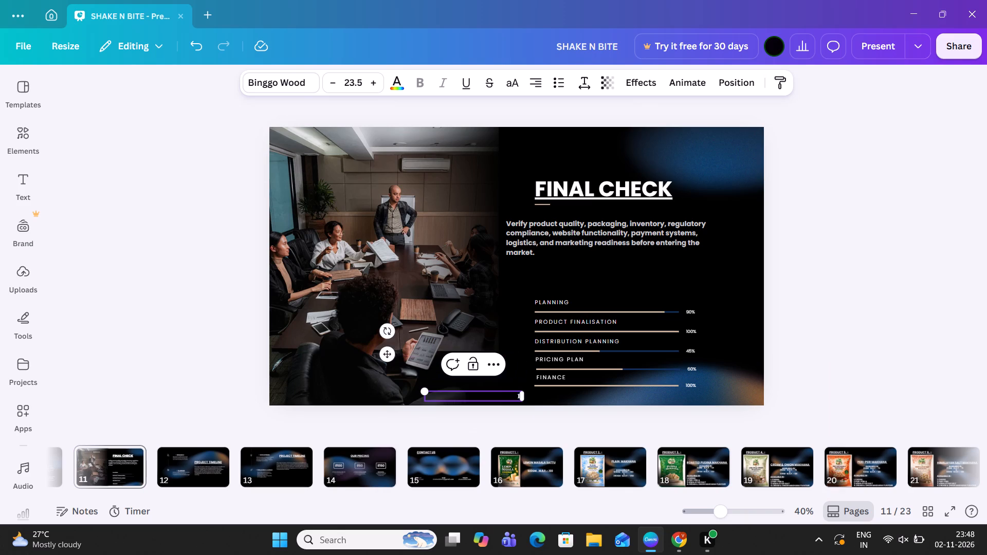
pyautogui.press('0')
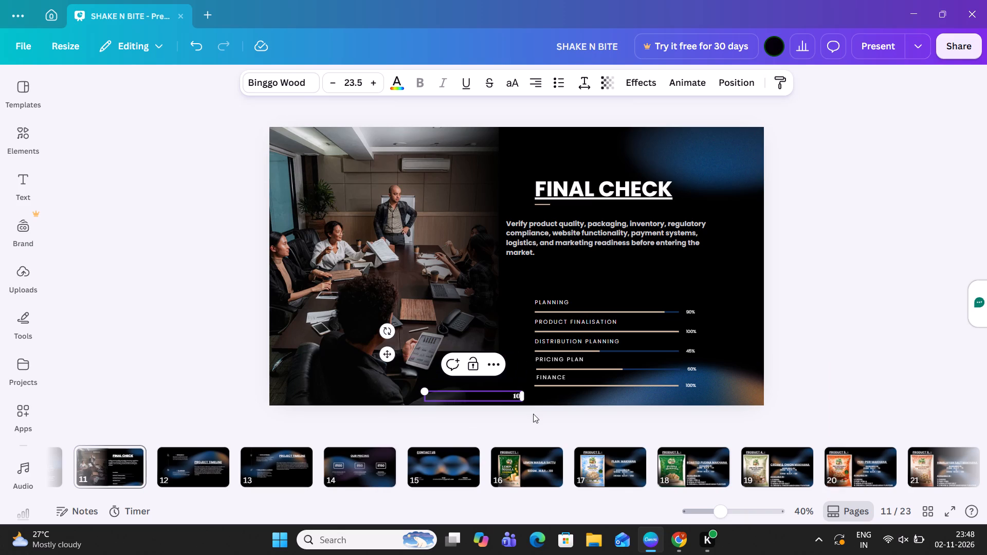
pyautogui.click(533, 414)
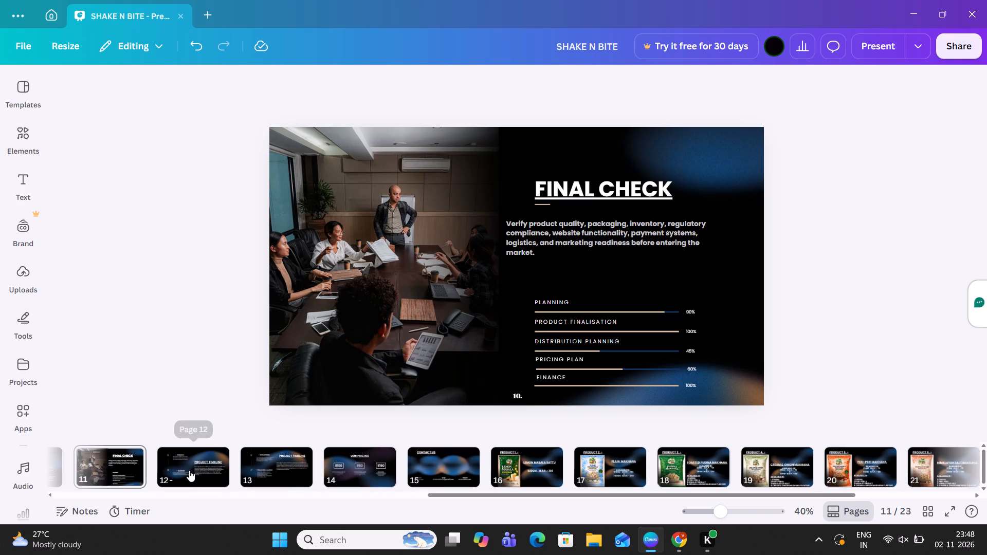
# Paste the copied page number onto page 12, the Project Timeline page with Research and Planning, and change its number to 11.
pyautogui.click(188, 470)
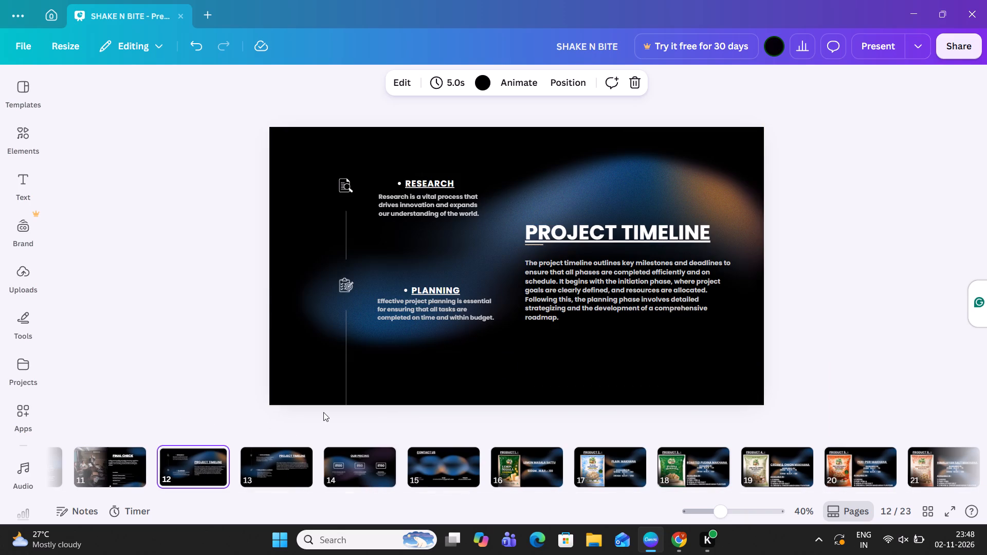
pyautogui.hotkey('ctrl', 'v')
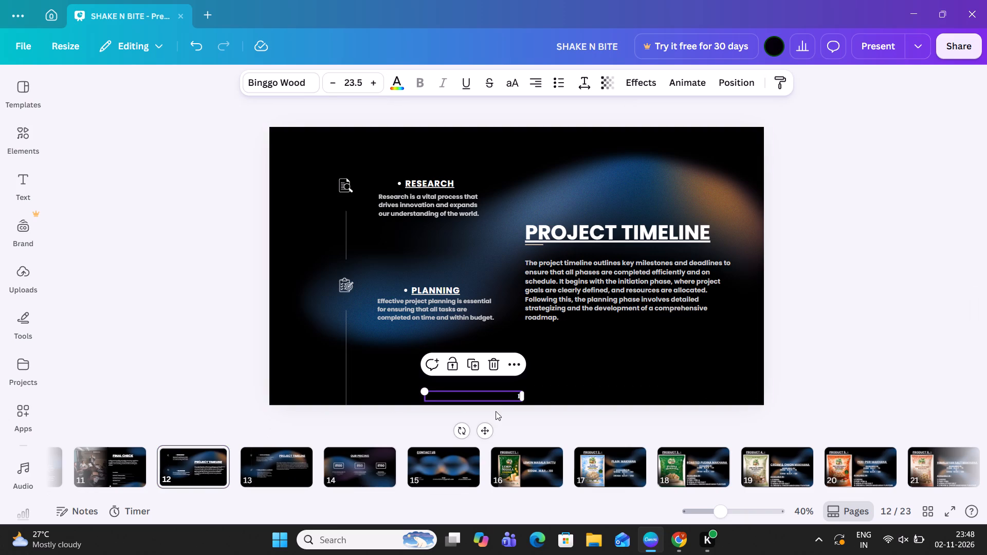
pyautogui.doubleClick(511, 397)
pyautogui.click(511, 397)
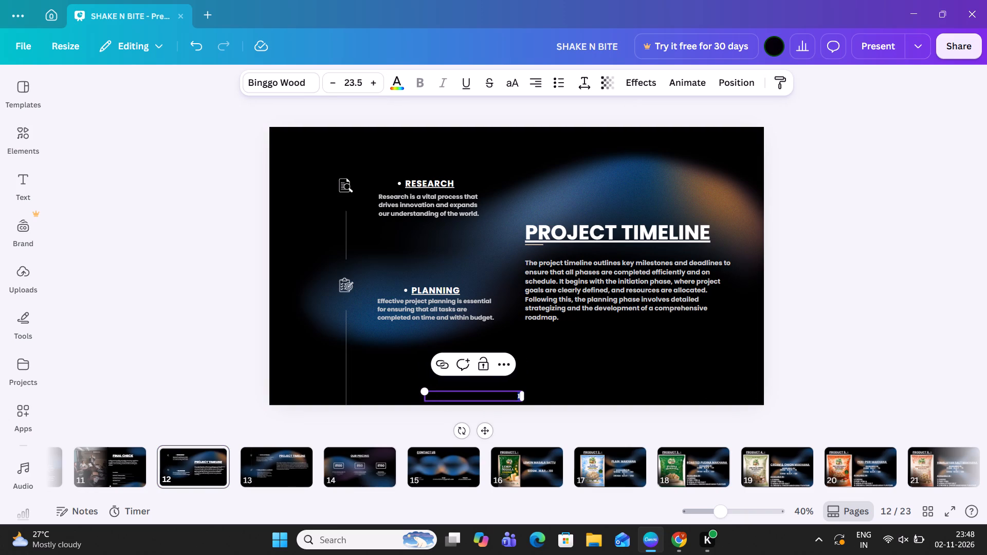
pyautogui.click(511, 397)
pyautogui.press('1')
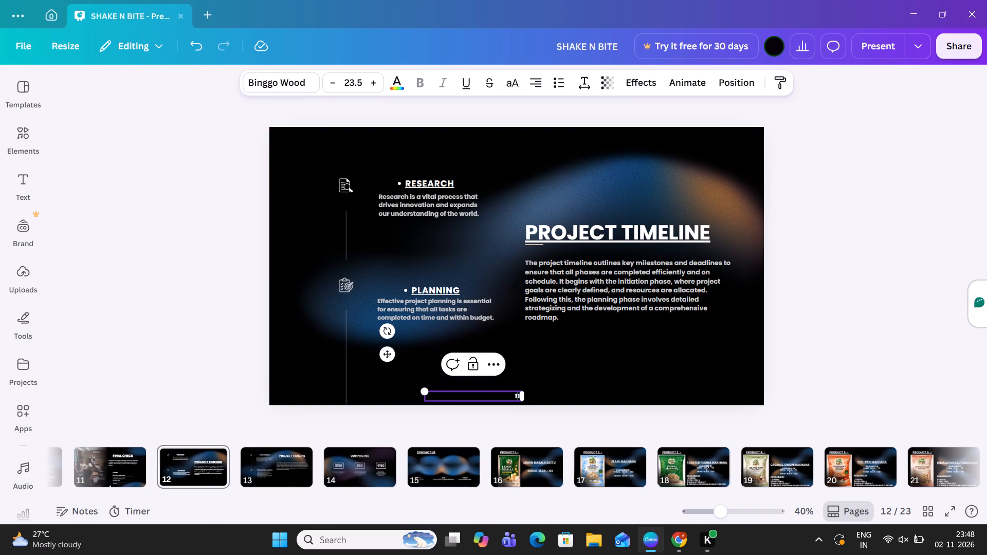
pyautogui.click(535, 416)
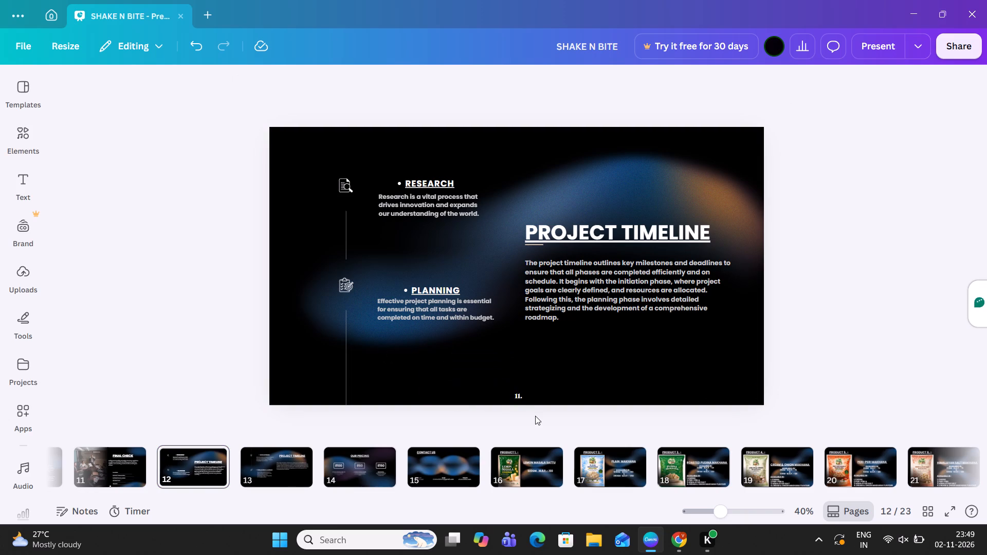
# Paste the copied page number onto page 13, the Project Timeline page with Development and Finalising & Launch, and change its number to 12.
pyautogui.click(280, 461)
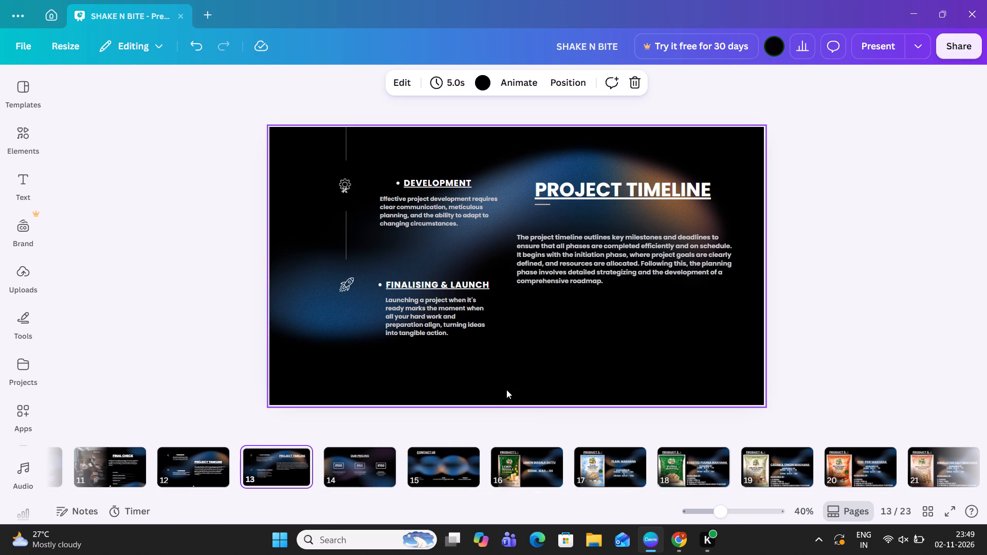
pyautogui.hotkey('ctrl', 'v')
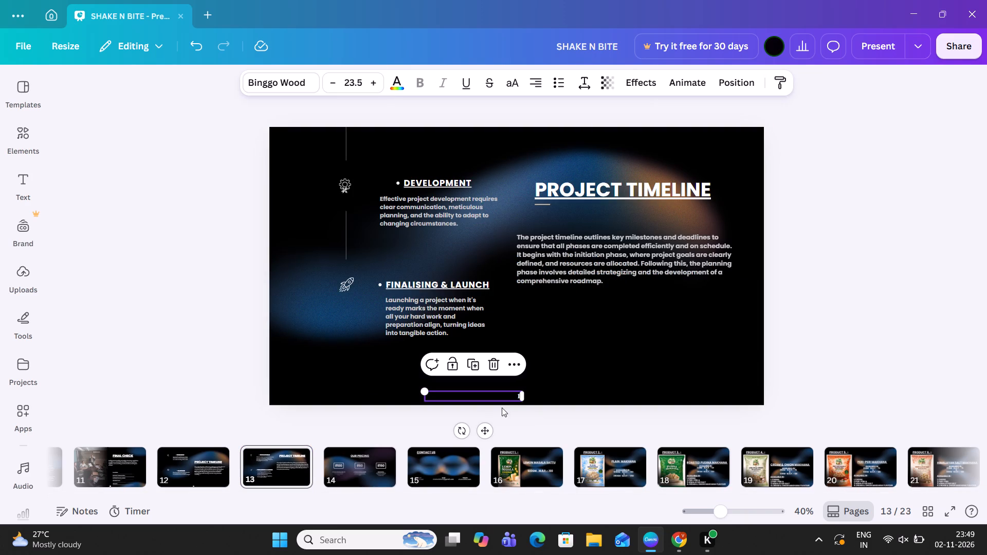
pyautogui.doubleClick(521, 397)
pyautogui.click(521, 397)
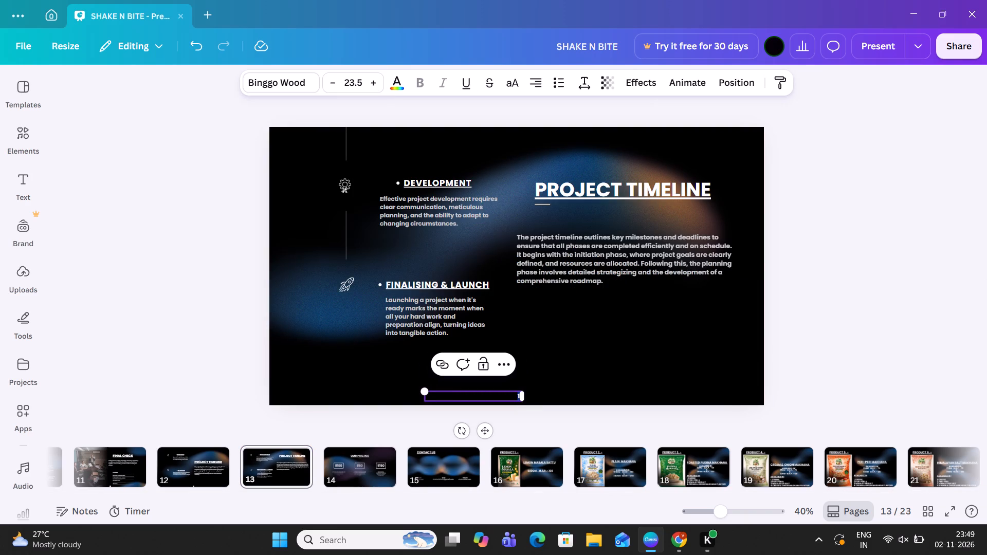
pyautogui.press('2')
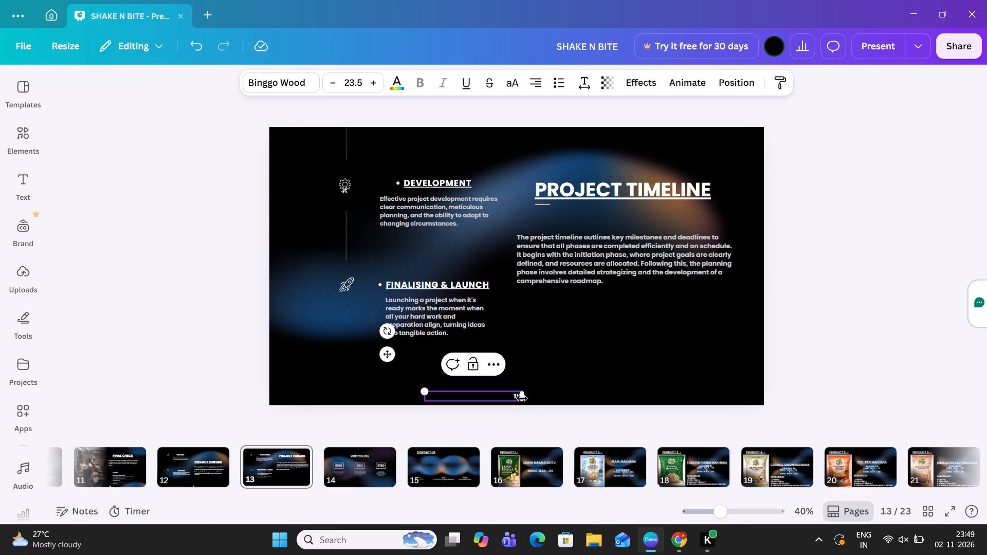
pyautogui.click(527, 413)
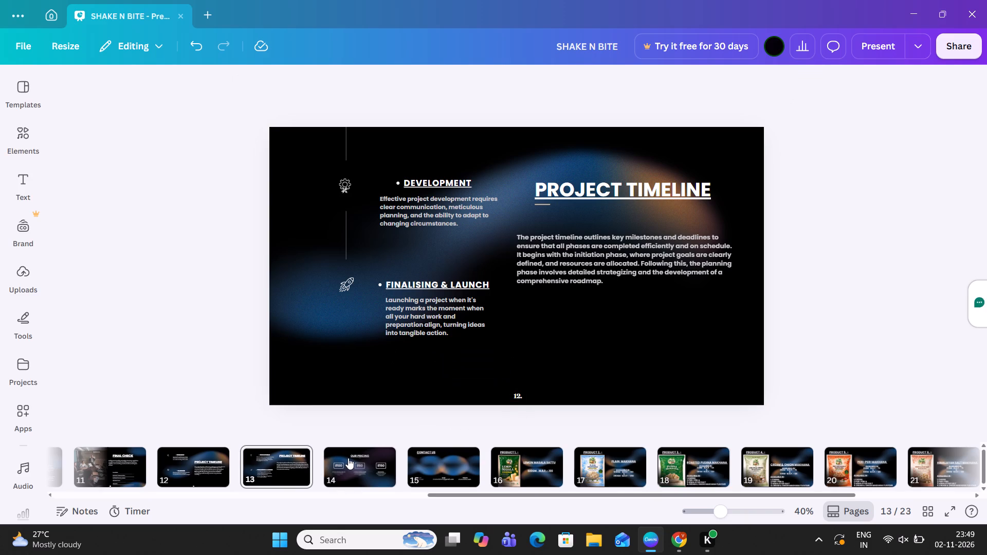
# Paste the copied page number onto page 14, Our Pricing, and change its number to 13.
pyautogui.click(348, 458)
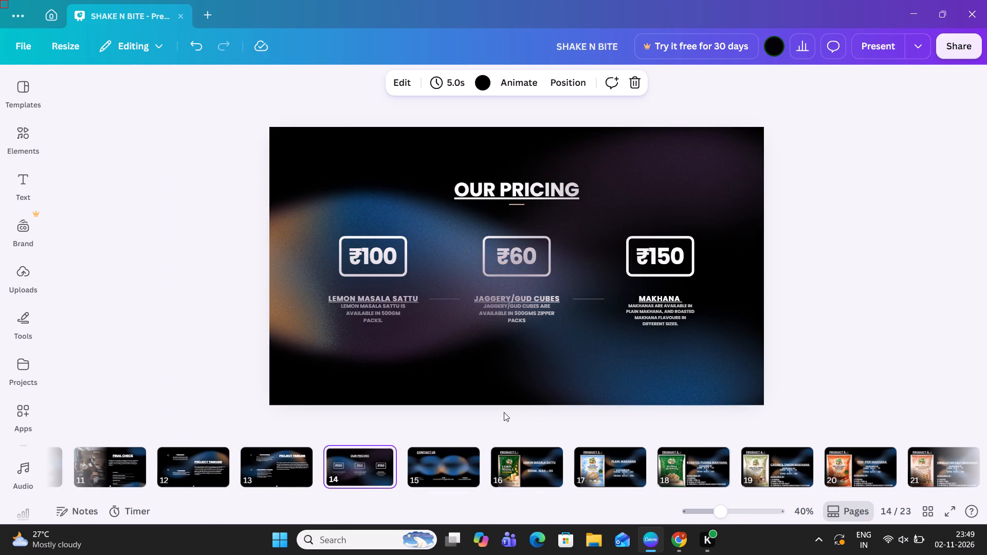
pyautogui.hotkey('ctrl', 'v')
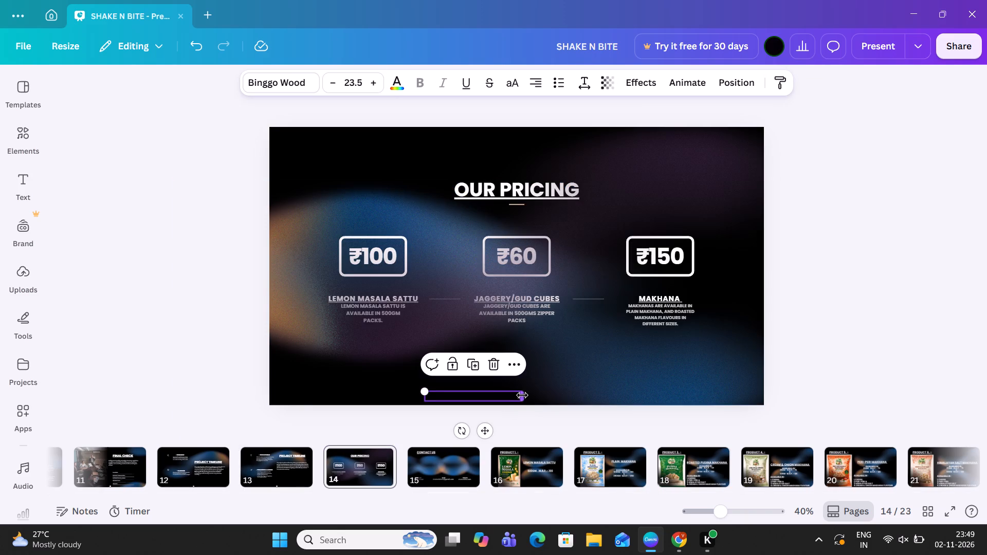
pyautogui.doubleClick(520, 396)
pyautogui.click(520, 396)
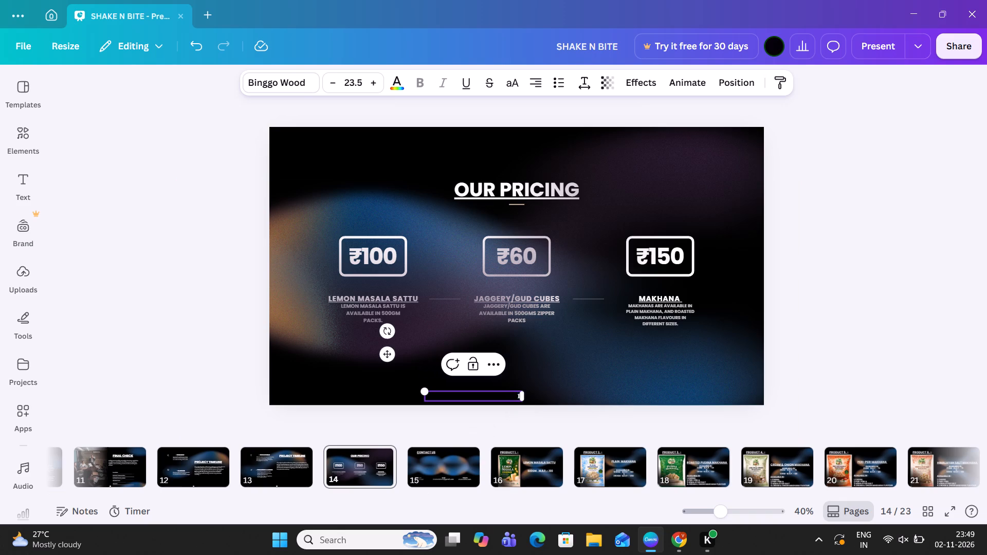
pyautogui.press('3')
pyautogui.click(524, 412)
# Paste the copied page number onto page 15, Contact Us, and change its number to 14.
pyautogui.click(444, 466)
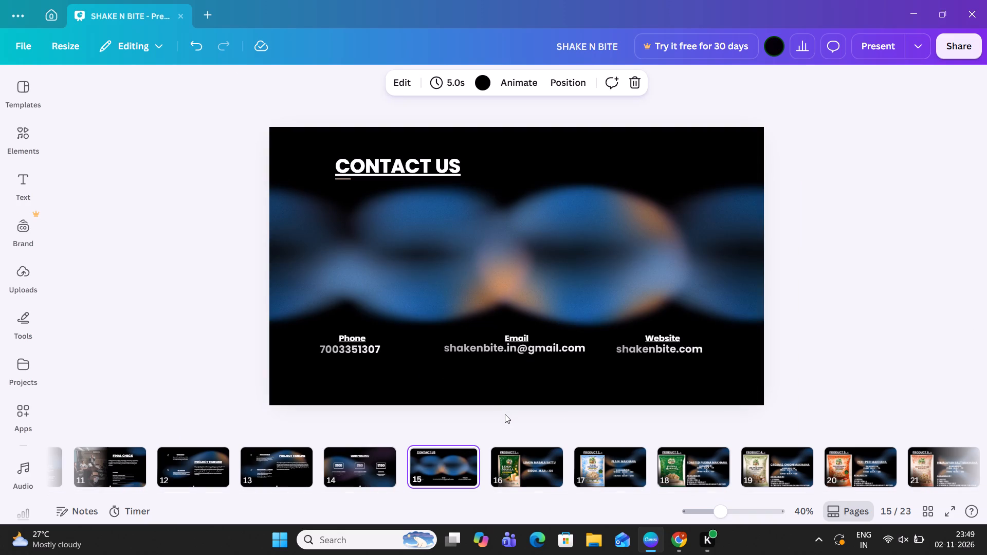
pyautogui.hotkey('ctrl', 'v')
pyautogui.doubleClick(521, 397)
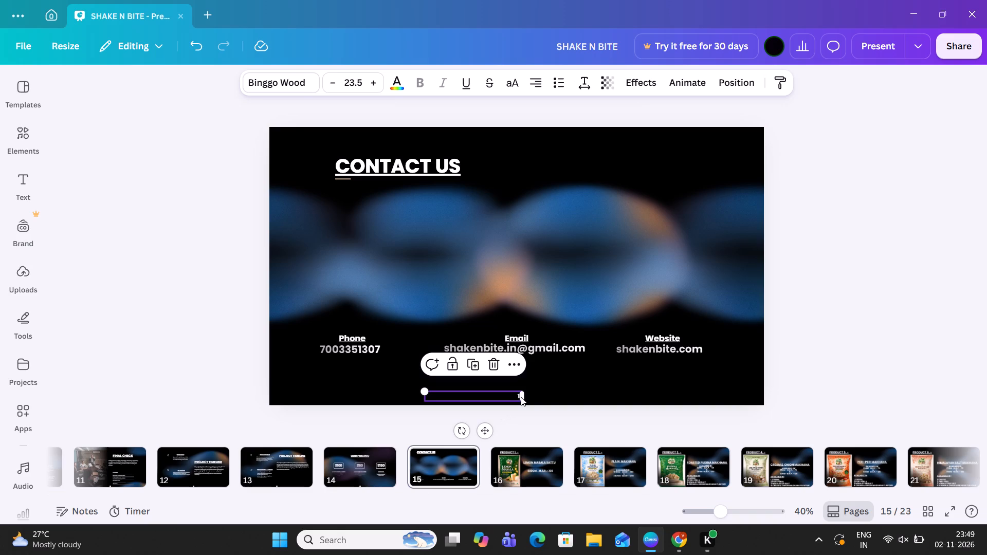
pyautogui.click(521, 397)
pyautogui.press('4')
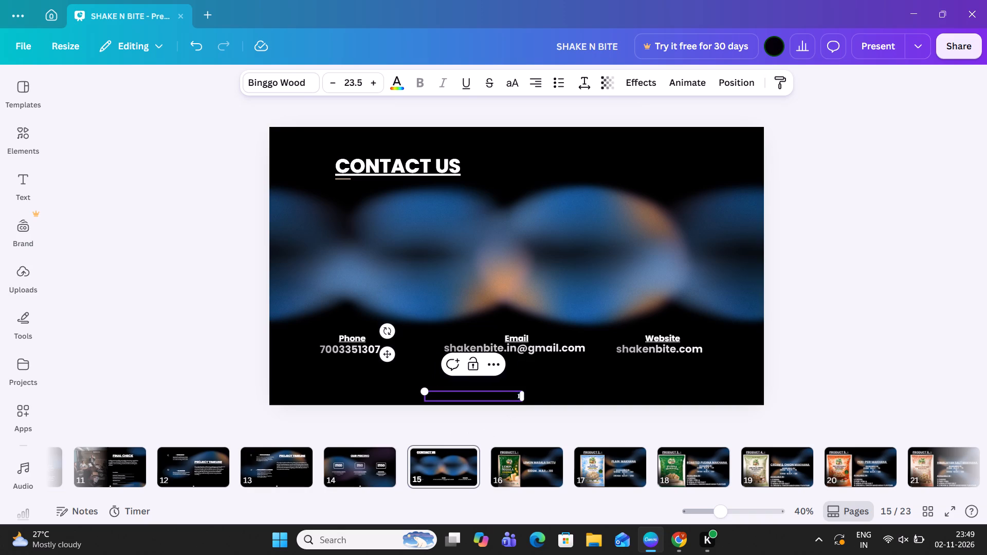
pyautogui.click(531, 414)
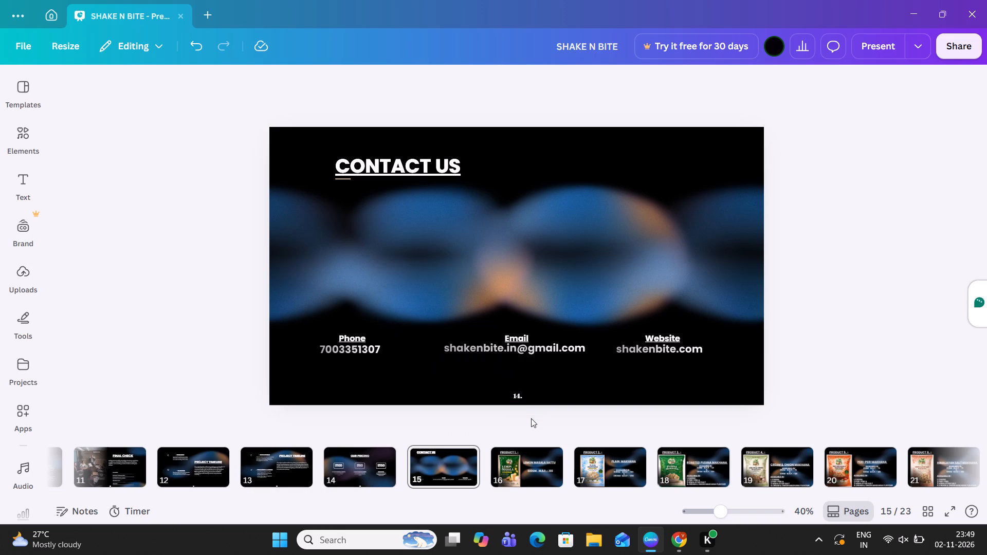
# Paste the copied page number onto page 16, Product 1 Lemon Masala Sattu, and change its number to 15.
pyautogui.click(528, 463)
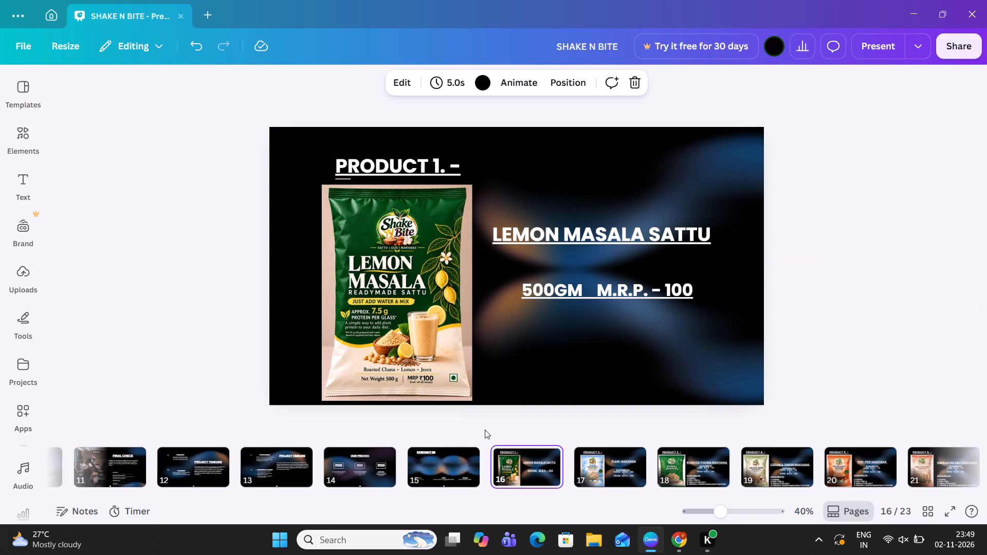
pyautogui.hotkey('ctrl', 'v')
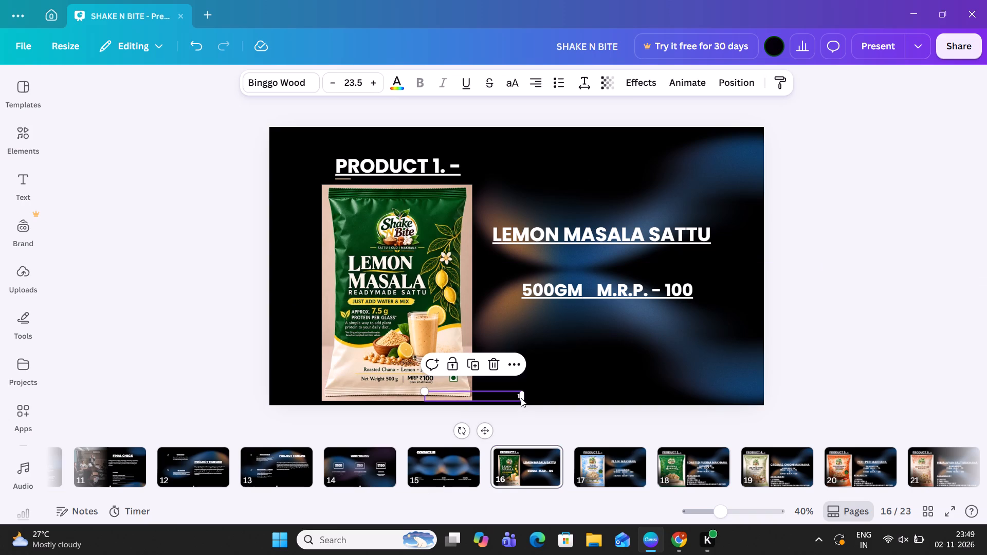
pyautogui.doubleClick(521, 398)
pyautogui.click(521, 398)
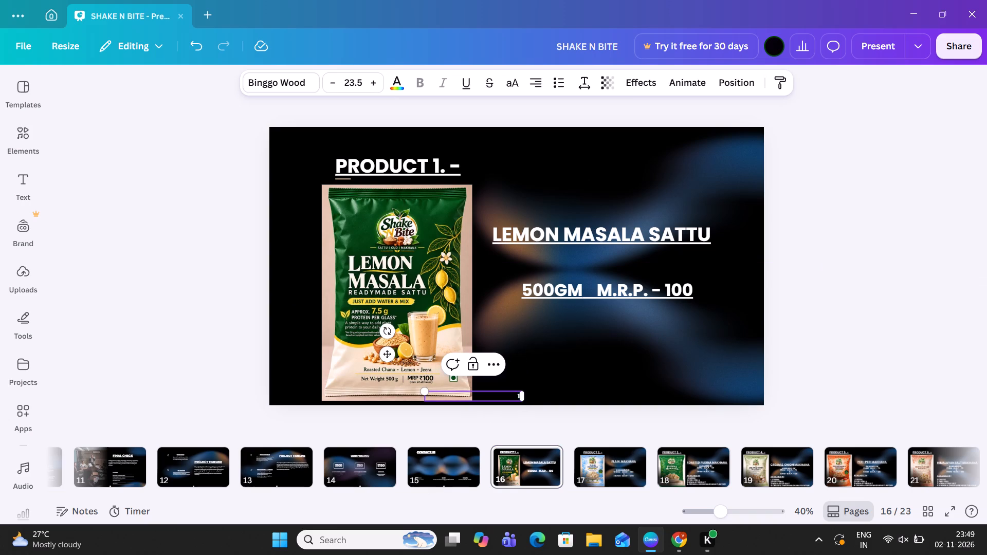
pyautogui.press('5')
pyautogui.click(528, 416)
# Paste the copied page number onto page 17, Product 2 Plain Makhana, and change its number to 16.
pyautogui.click(620, 479)
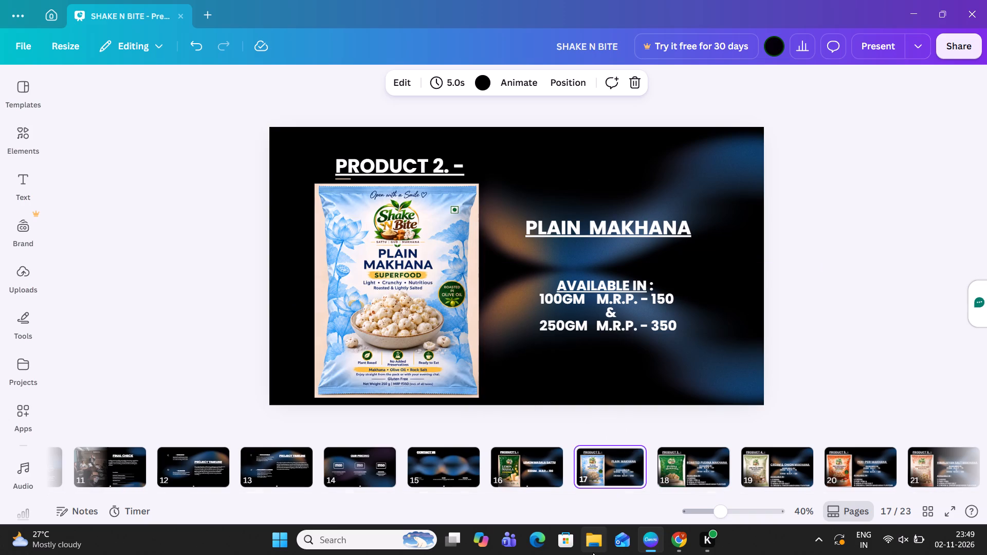
pyautogui.hotkey('ctrl', 'v')
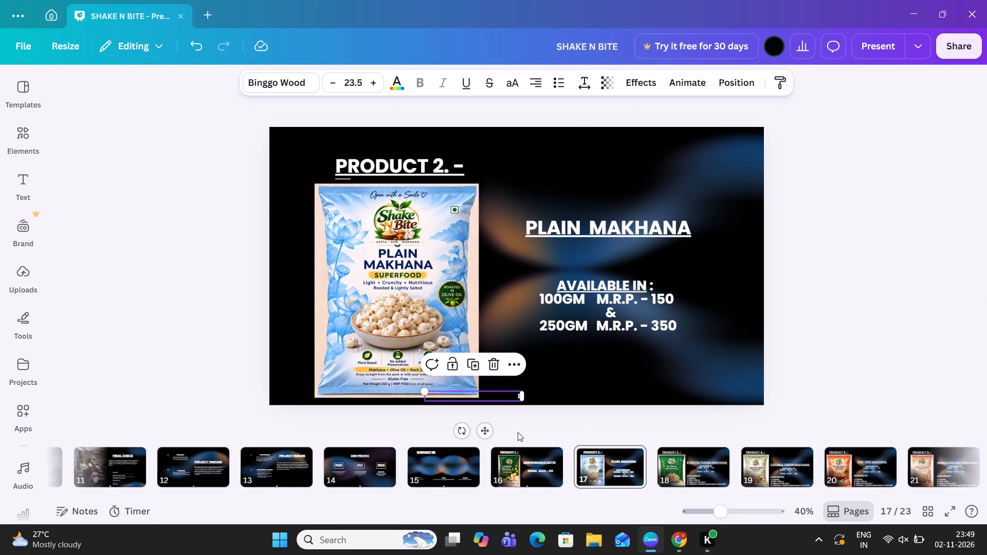
pyautogui.doubleClick(521, 397)
pyautogui.click(521, 397)
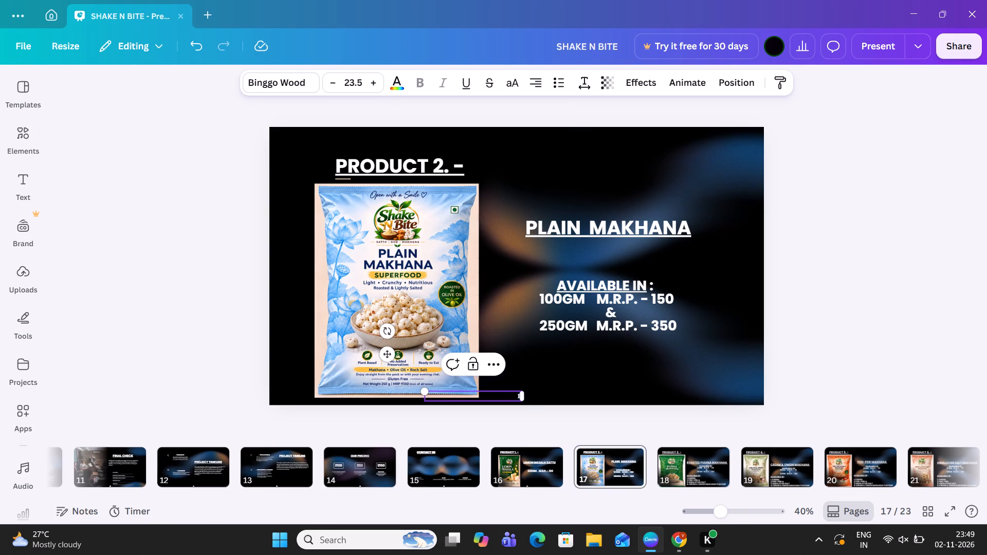
pyautogui.press('5')
pyautogui.press('BackSpace')
pyautogui.press('6')
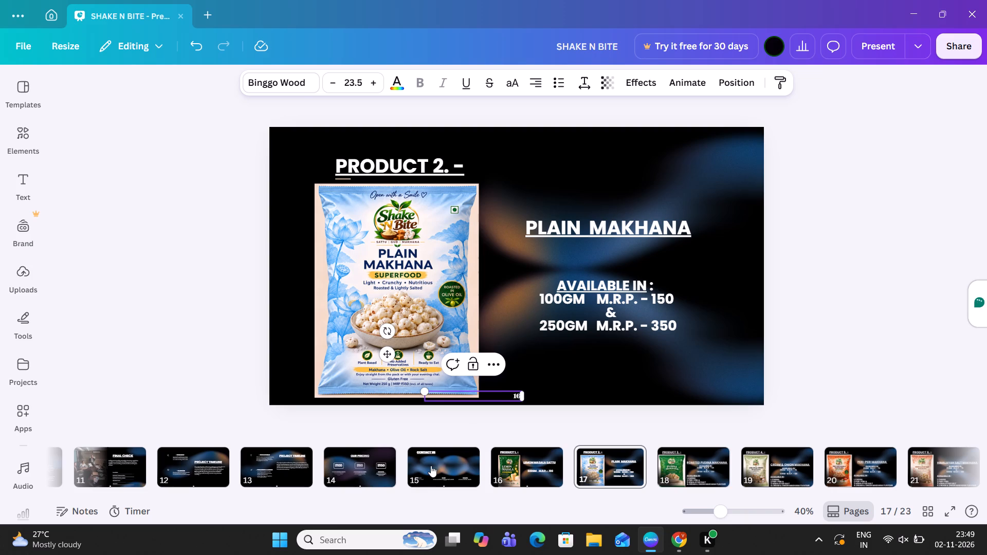
# Review the page numbers added on pages 12 to 17 for correct sequence.
pyautogui.click(431, 466)
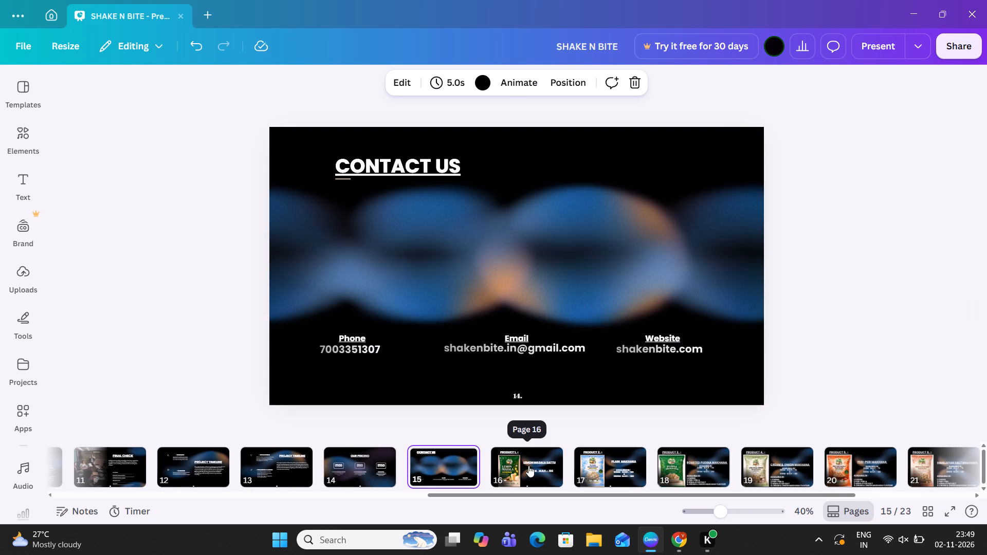
pyautogui.click(207, 469)
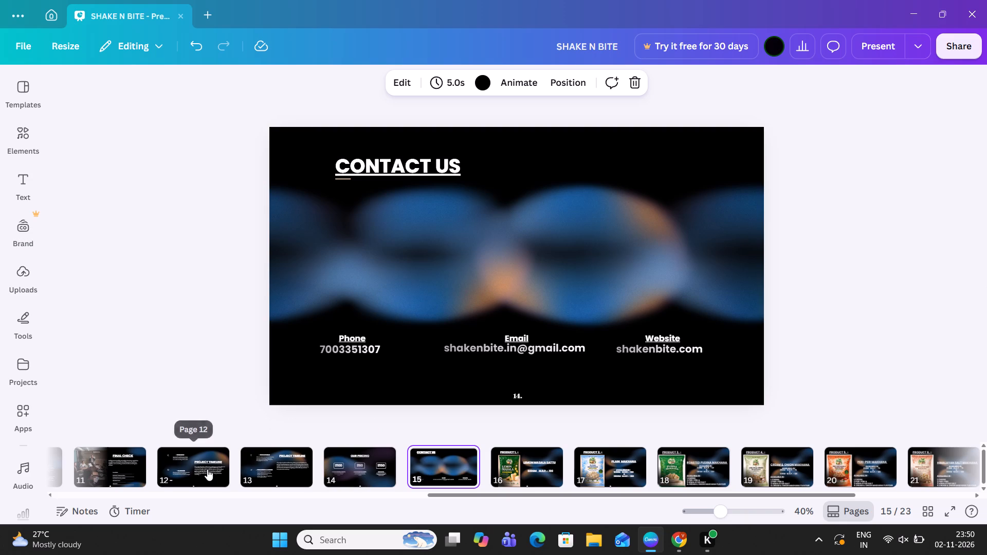
pyautogui.click(261, 466)
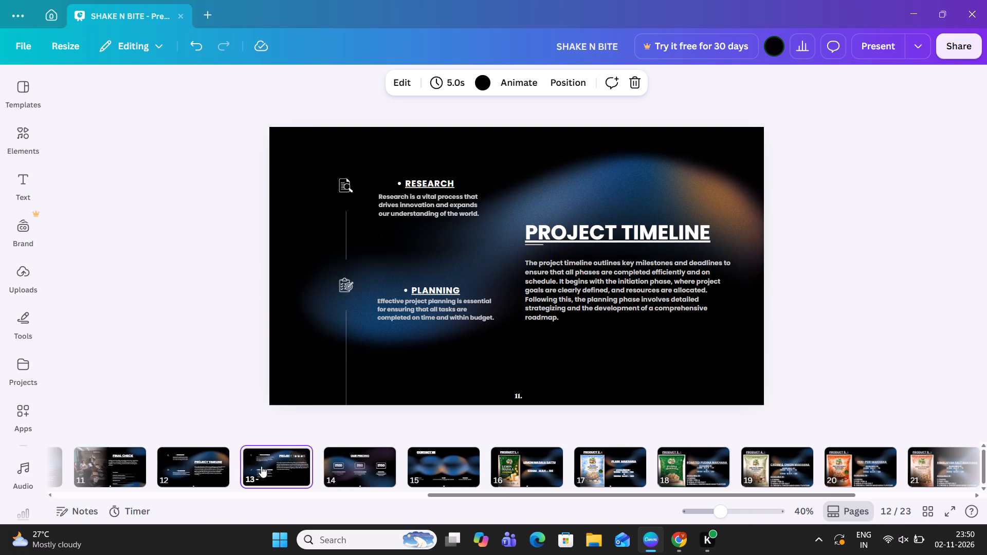
pyautogui.click(359, 452)
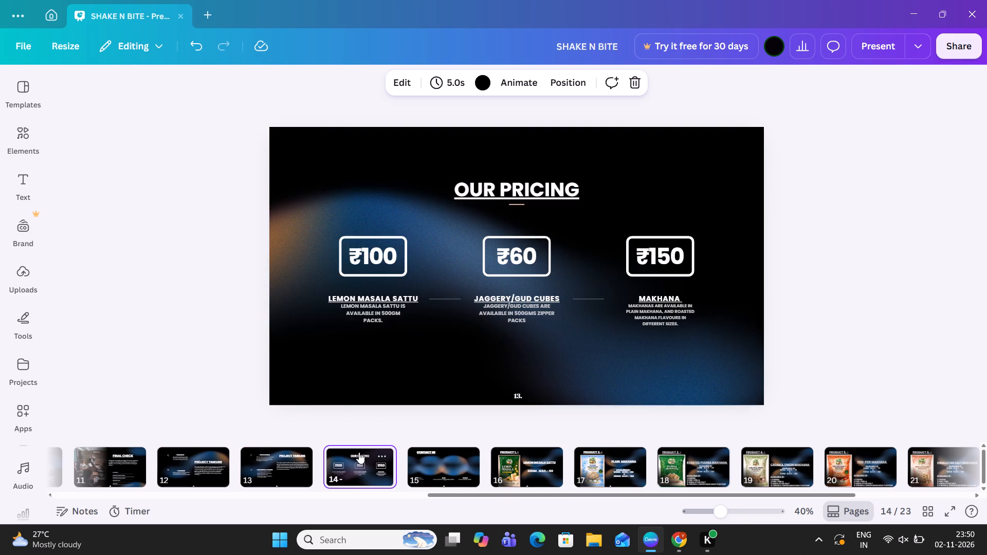
pyautogui.click(420, 464)
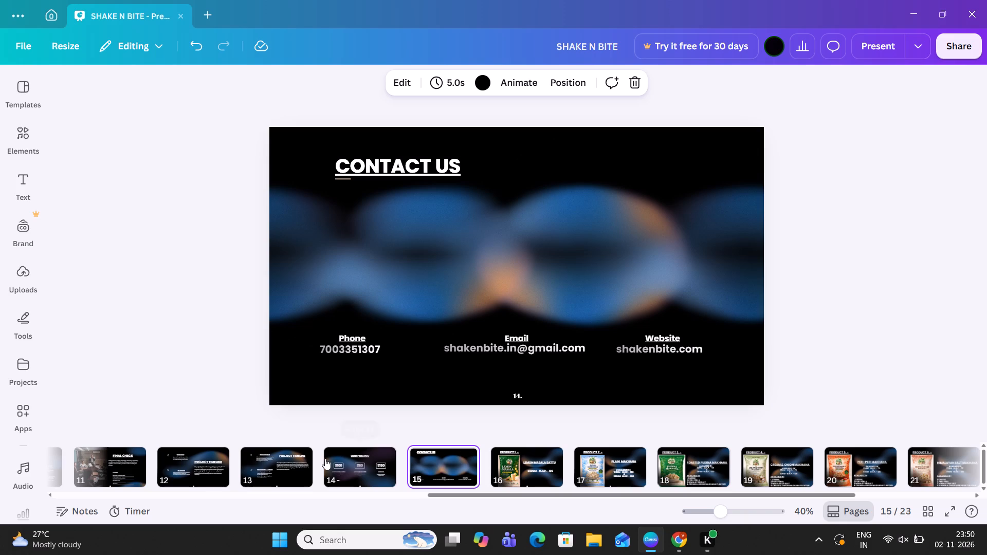
pyautogui.click(344, 458)
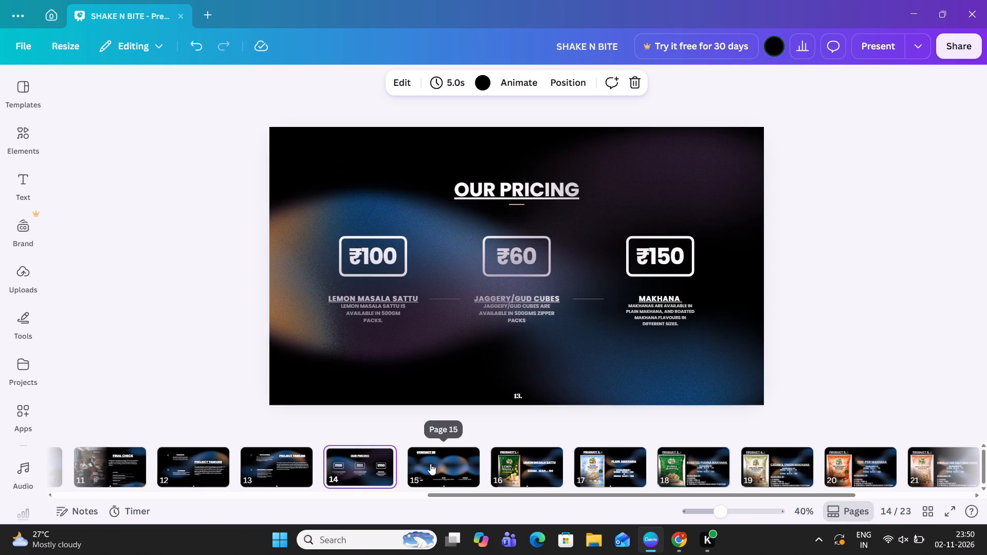
pyautogui.click(430, 464)
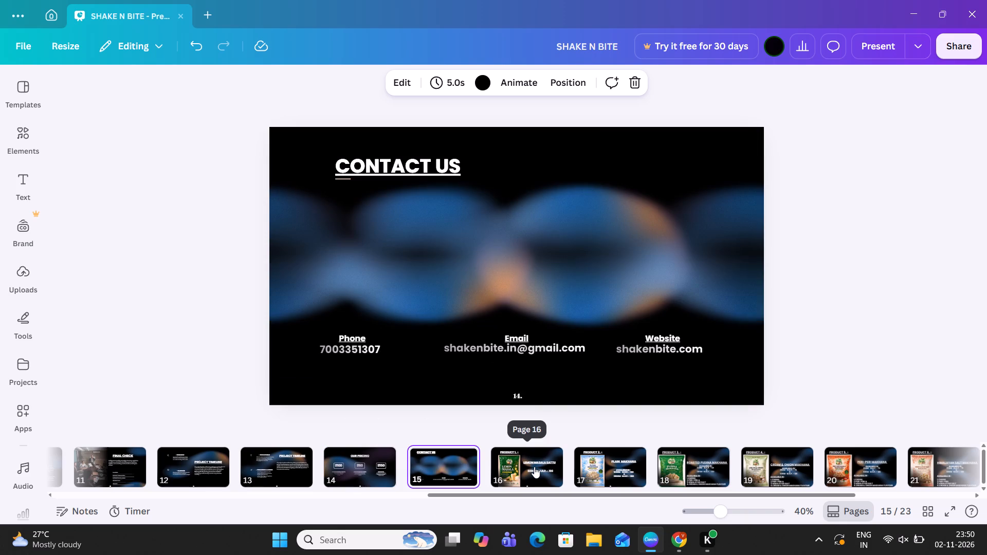
pyautogui.click(534, 467)
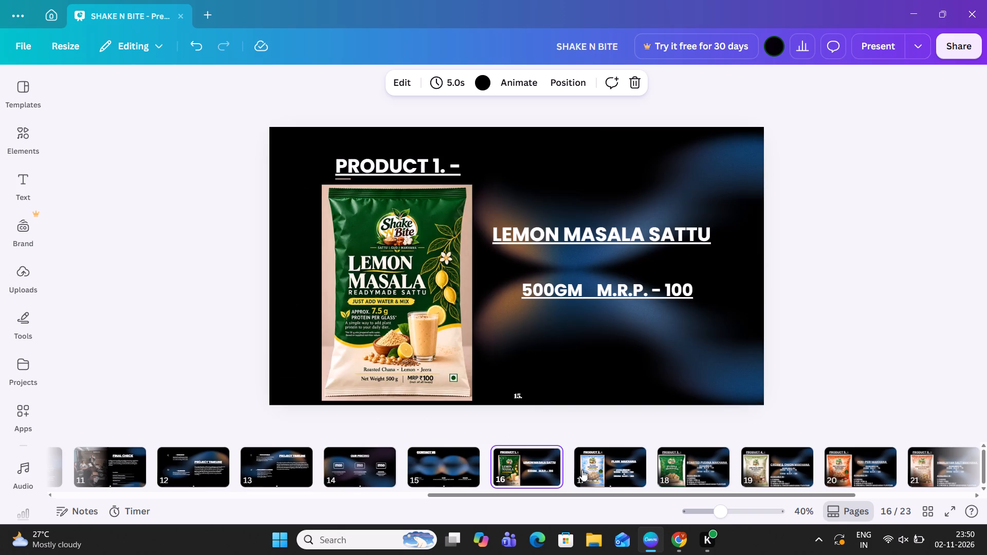
pyautogui.click(600, 462)
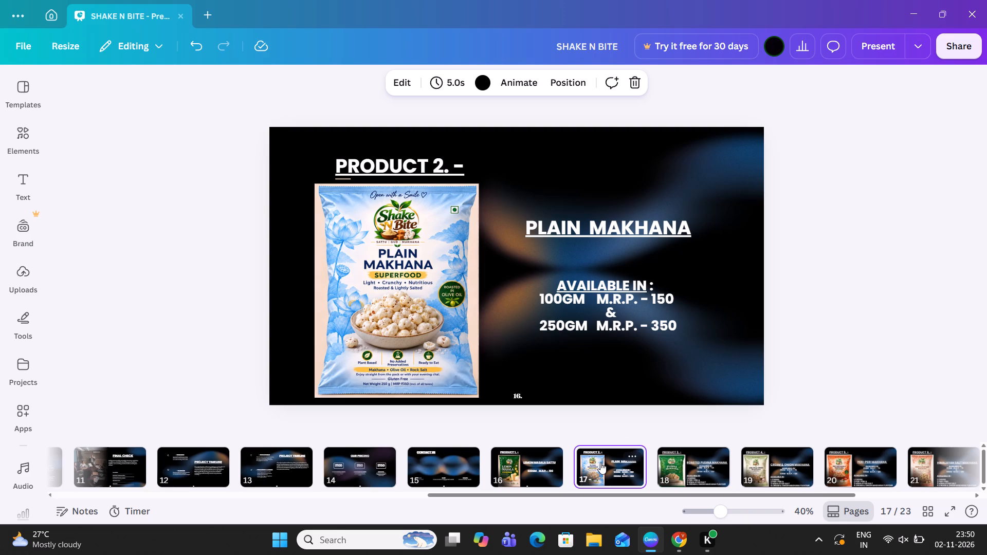
# Paste the copied page number onto page 18, Product 3 Roasted Pudina Makhana, and change its number to 17.
pyautogui.click(701, 462)
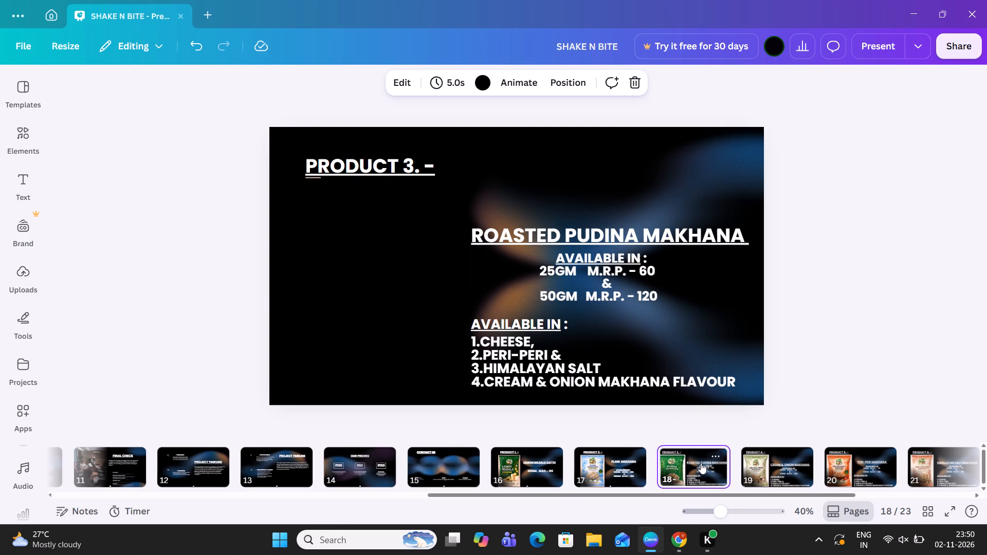
pyautogui.hotkey('ctrl', 'v')
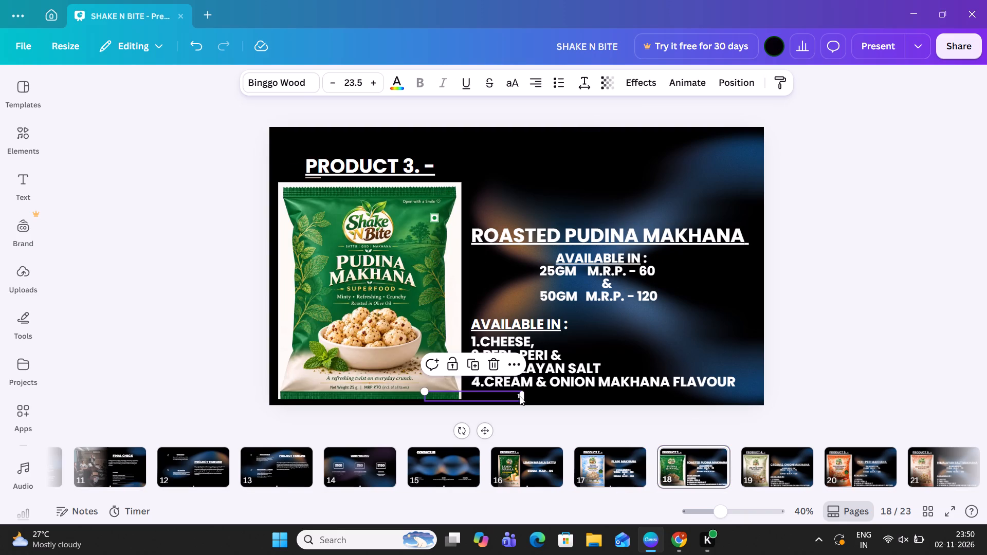
pyautogui.doubleClick(520, 396)
pyautogui.click(520, 396)
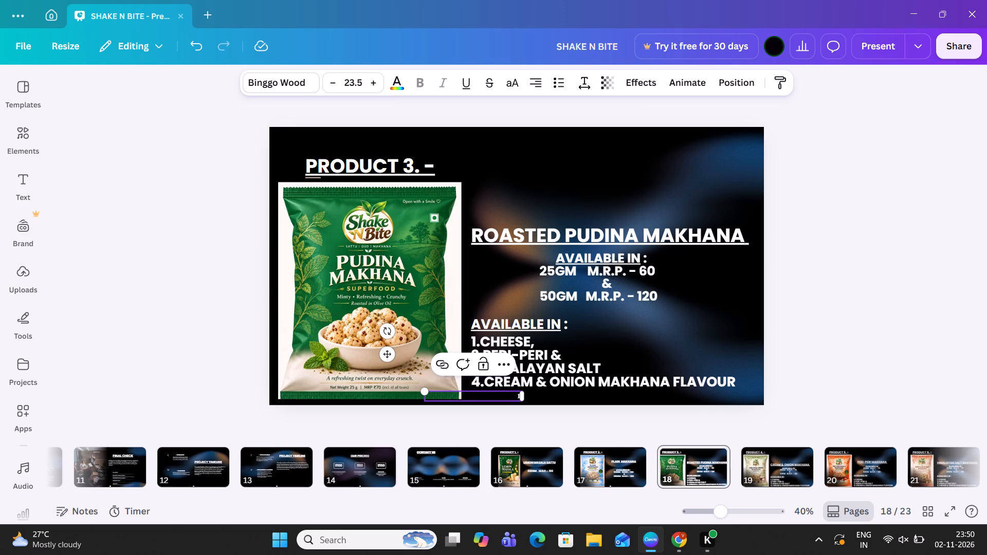
pyautogui.press('7')
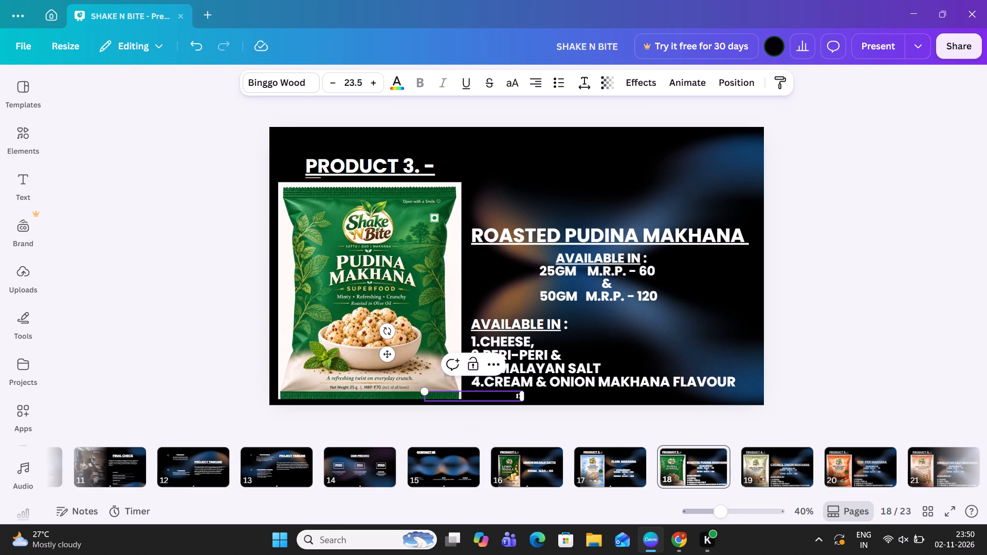
pyautogui.click(556, 415)
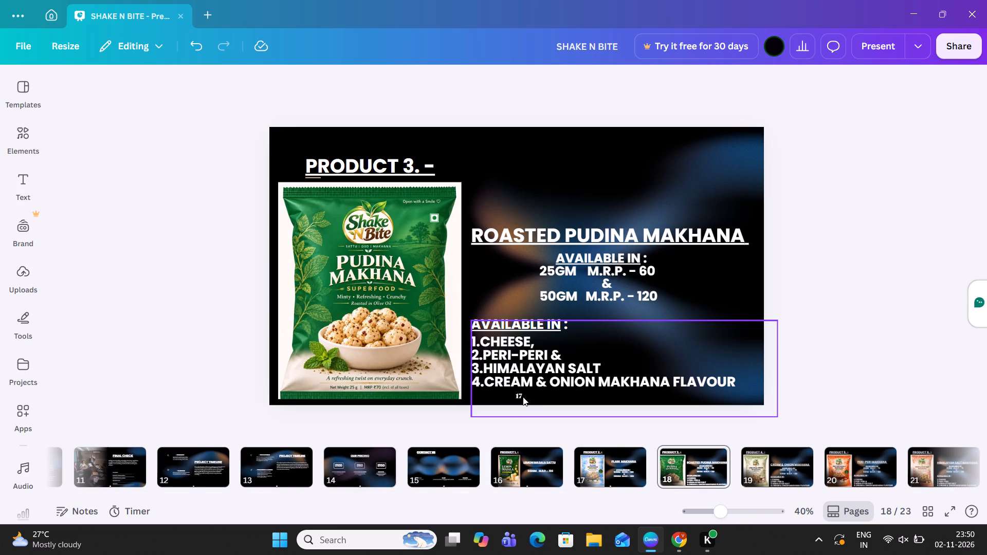
# Compare with the page number on page 16 and add a period after the 17 on page 18.
pyautogui.click(529, 466)
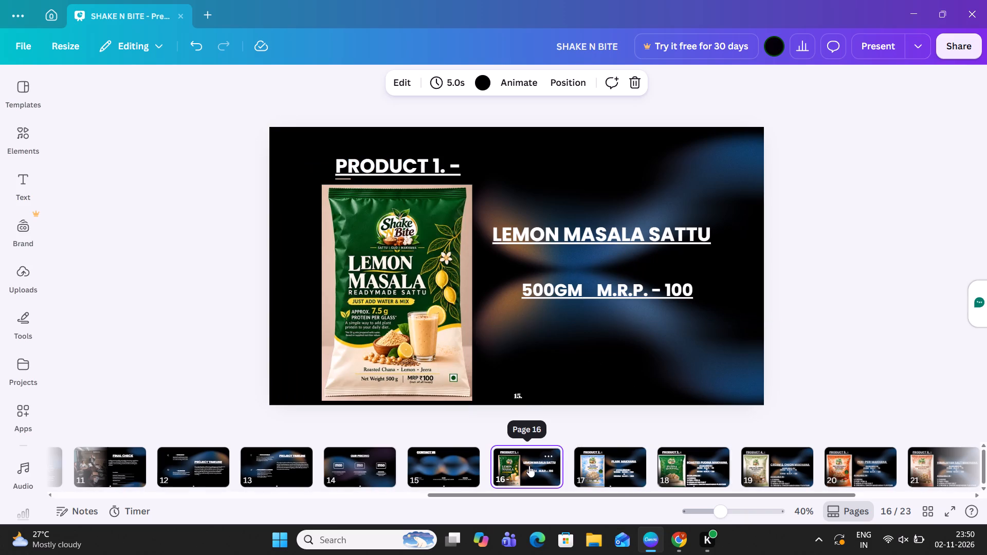
pyautogui.click(675, 469)
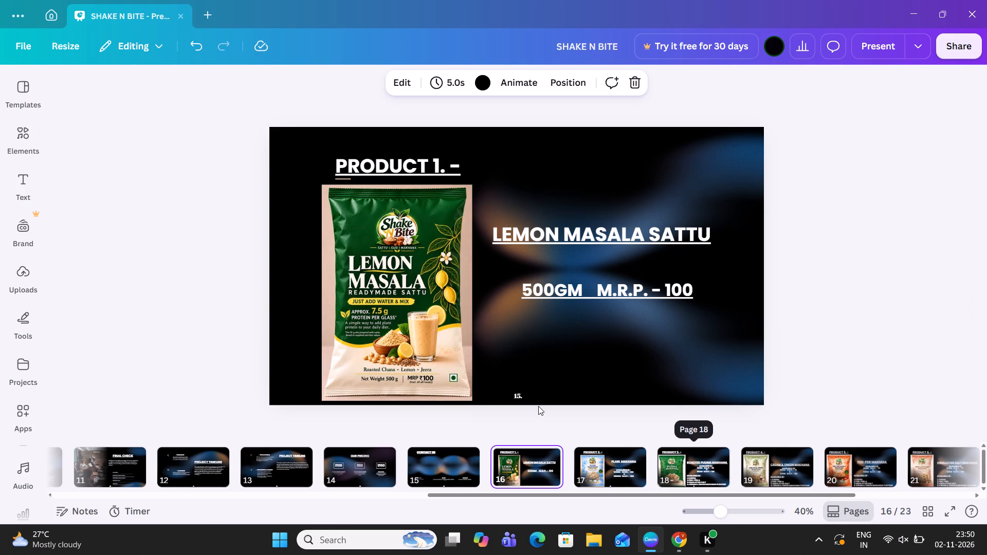
pyautogui.doubleClick(521, 395)
pyautogui.click(521, 395)
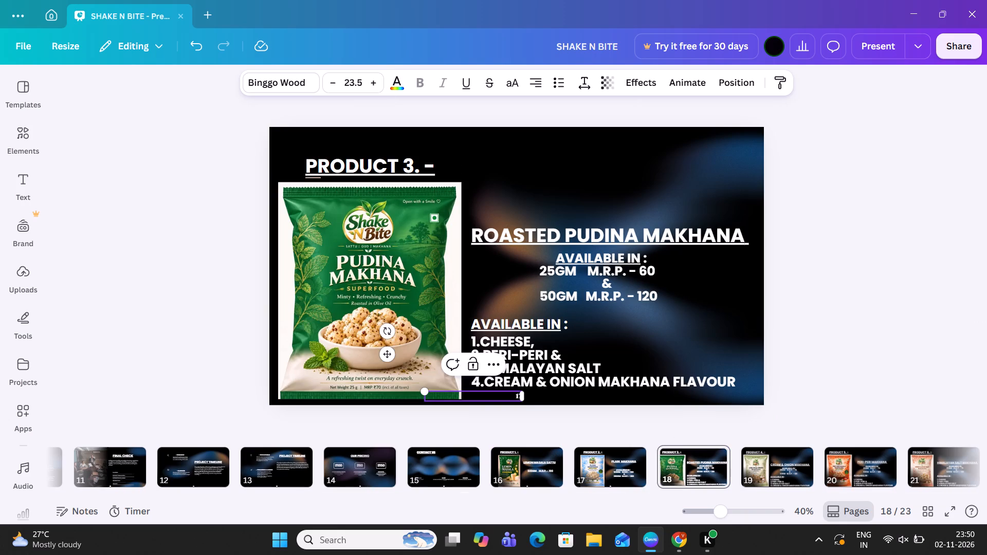
pyautogui.press('.')
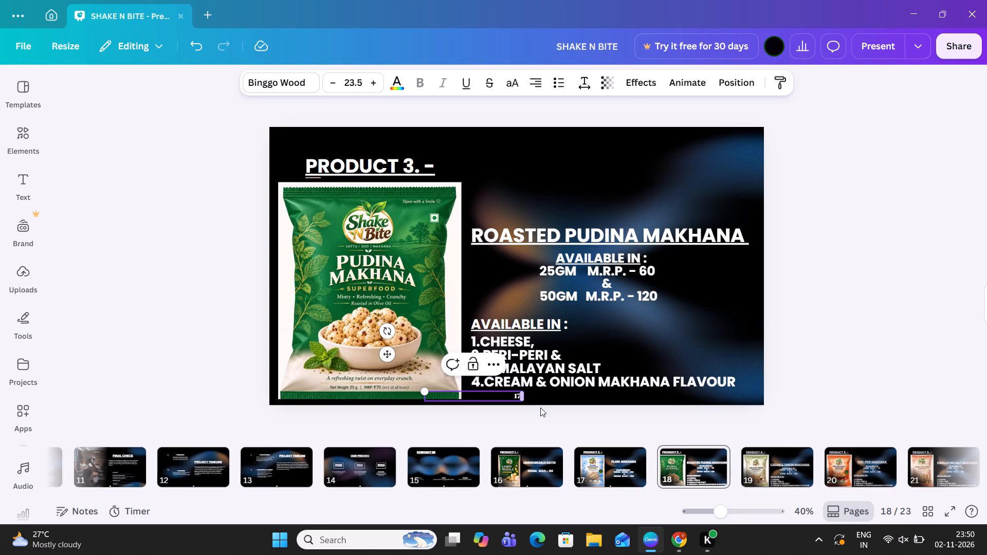
pyautogui.click(540, 408)
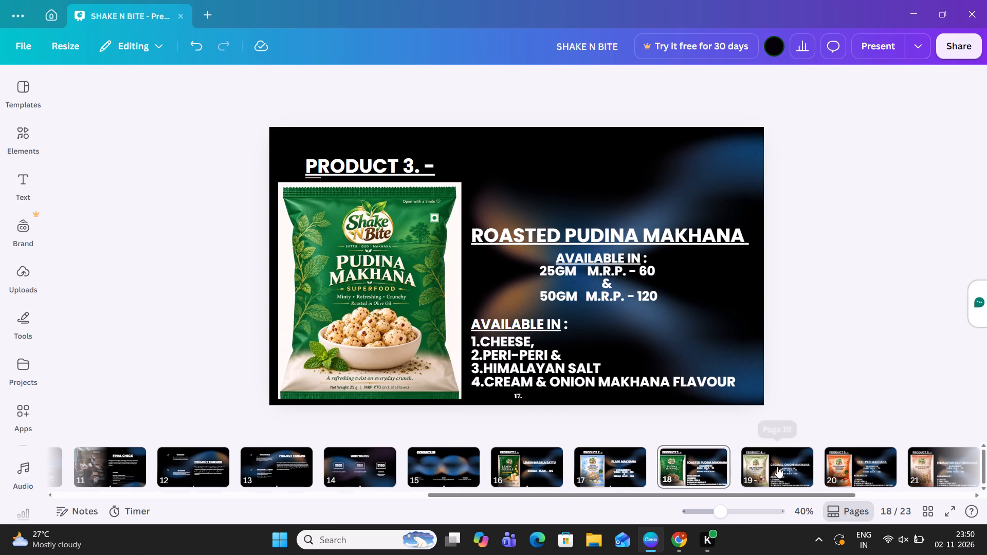
# Paste the copied page number onto page 19, Product 4 Cream & Onion Makhana, move it just below the flavour list, and change it to 18.
pyautogui.click(777, 467)
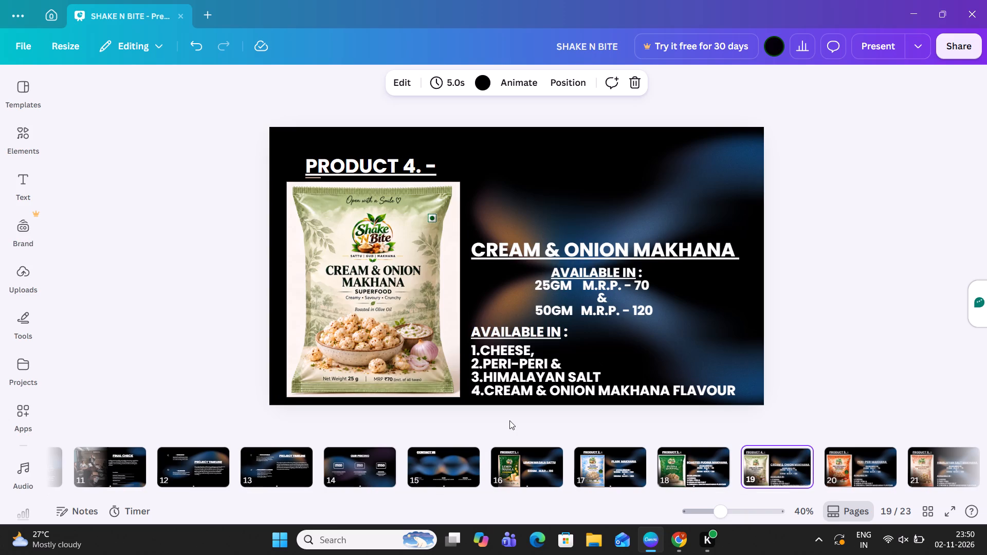
pyautogui.hotkey('ctrl', 'v')
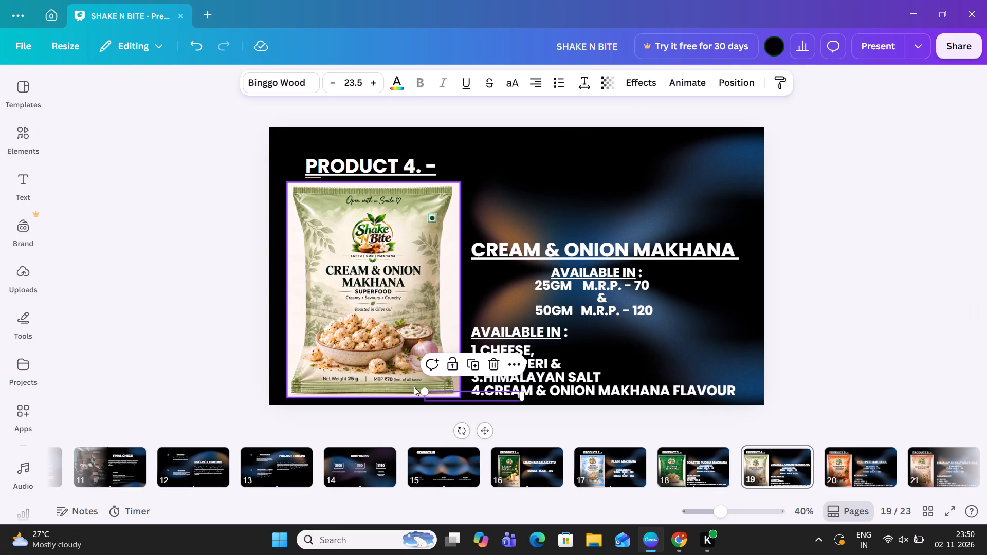
pyautogui.click(483, 427)
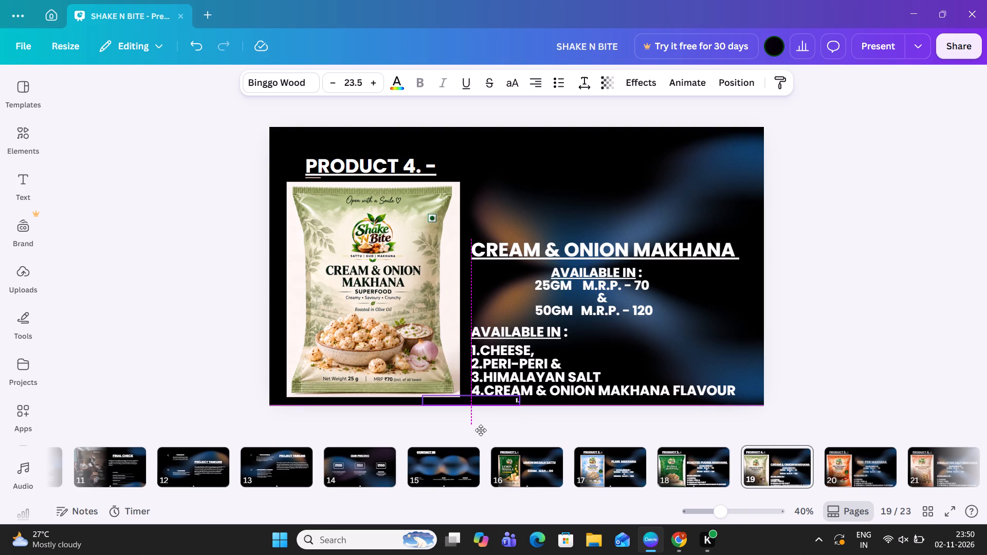
pyautogui.click(520, 400)
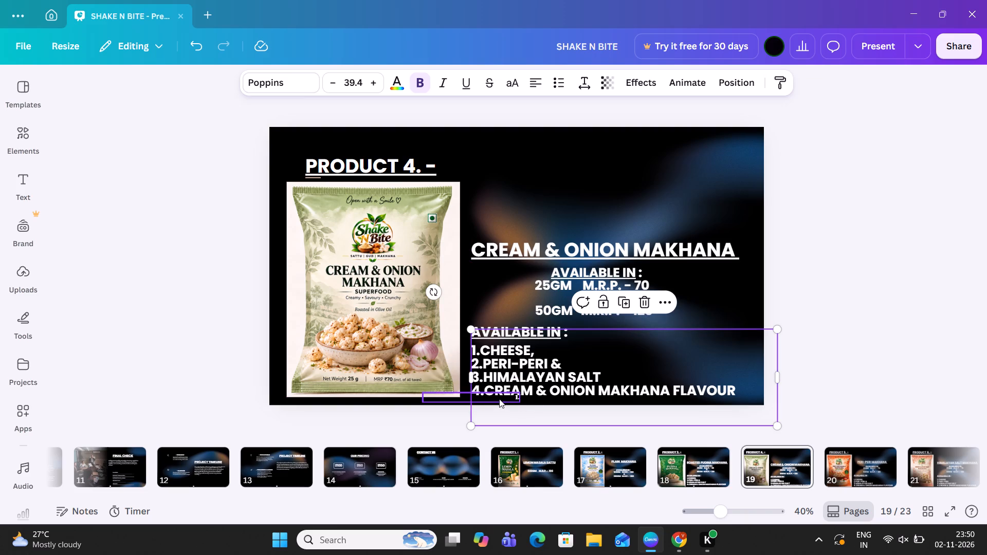
pyautogui.click(499, 399)
pyautogui.click(486, 428)
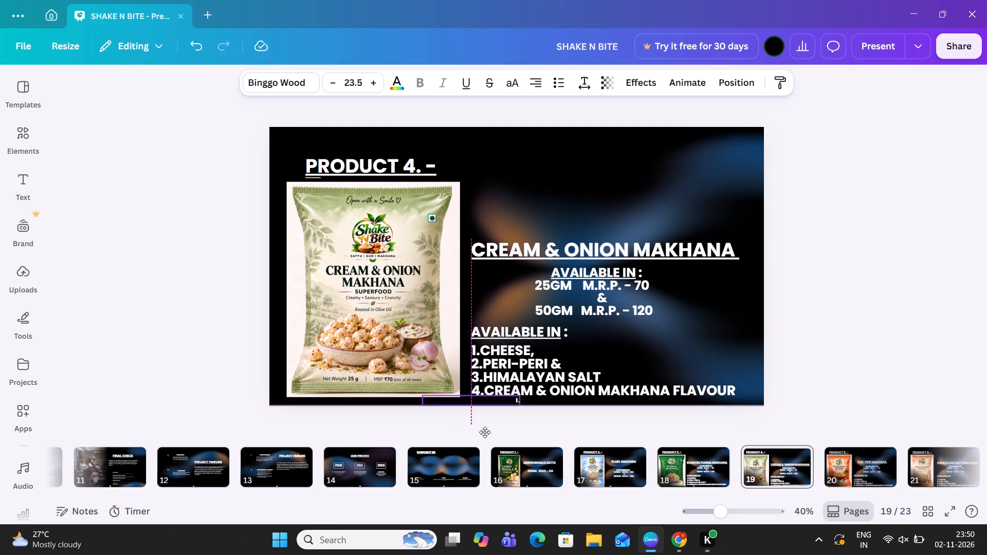
pyautogui.doubleClick(515, 399)
pyautogui.click(515, 399)
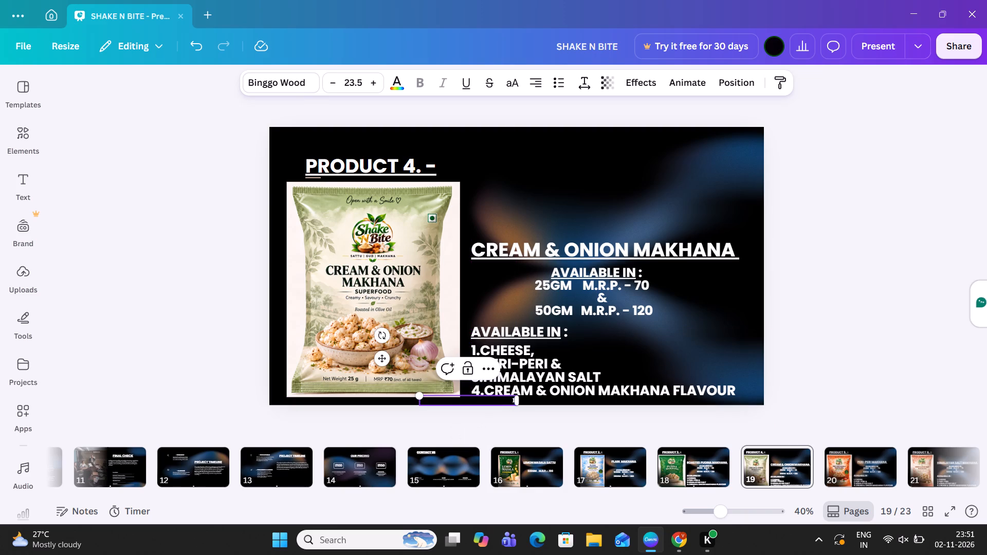
pyautogui.press('8')
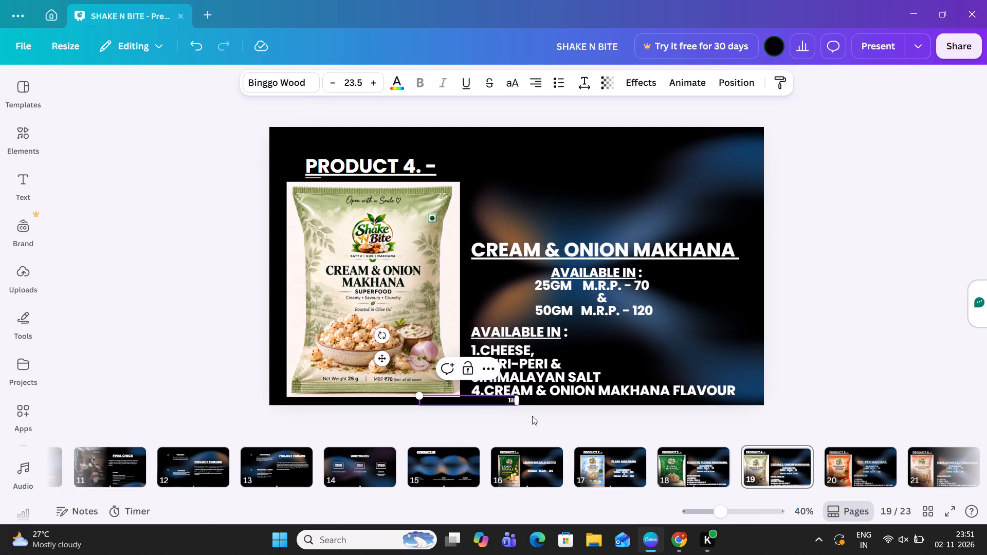
pyautogui.click(532, 416)
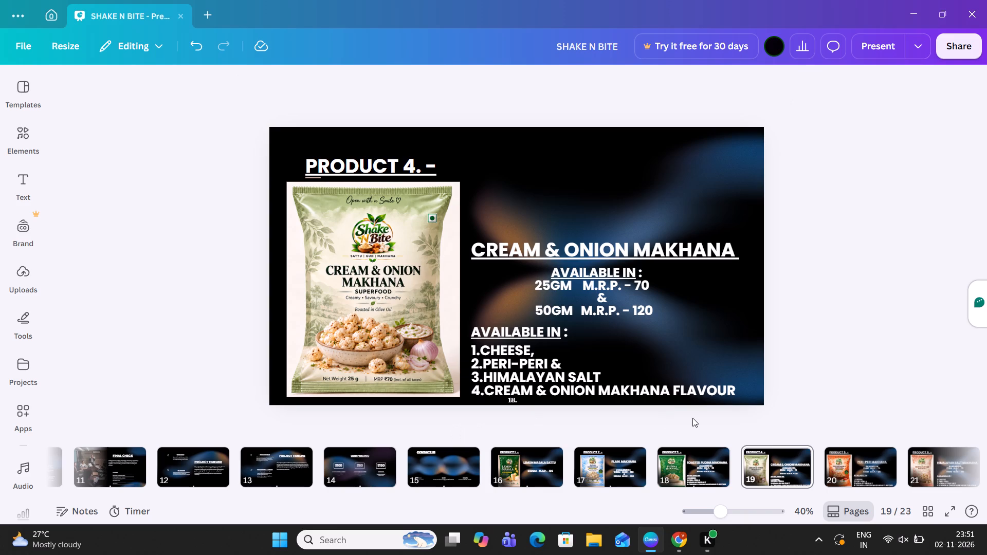
# Paste the copied page number onto page 20, Product 5 Peri-Peri Makhana, move it just below the flavour list, and change it to 19.
pyautogui.click(879, 458)
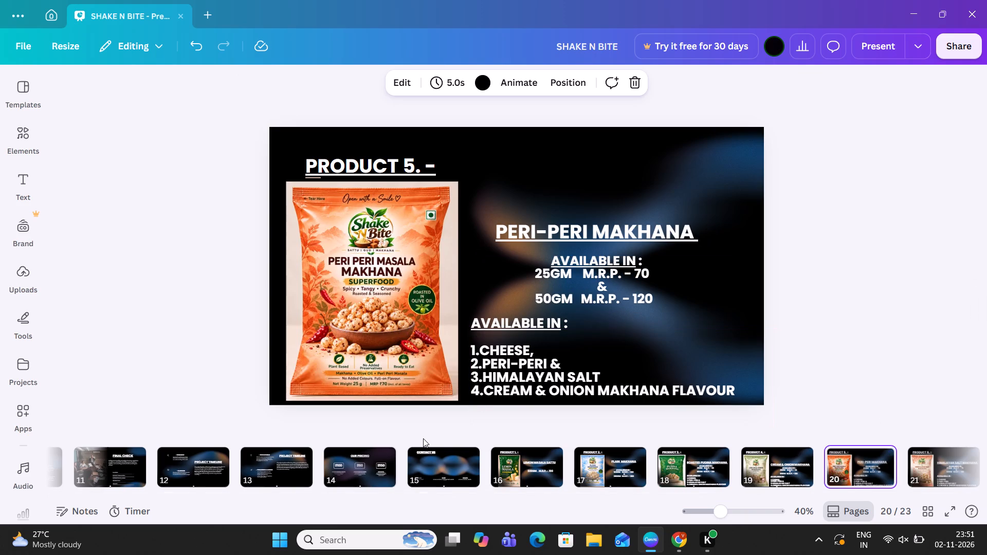
pyautogui.hotkey('ctrl', 'v')
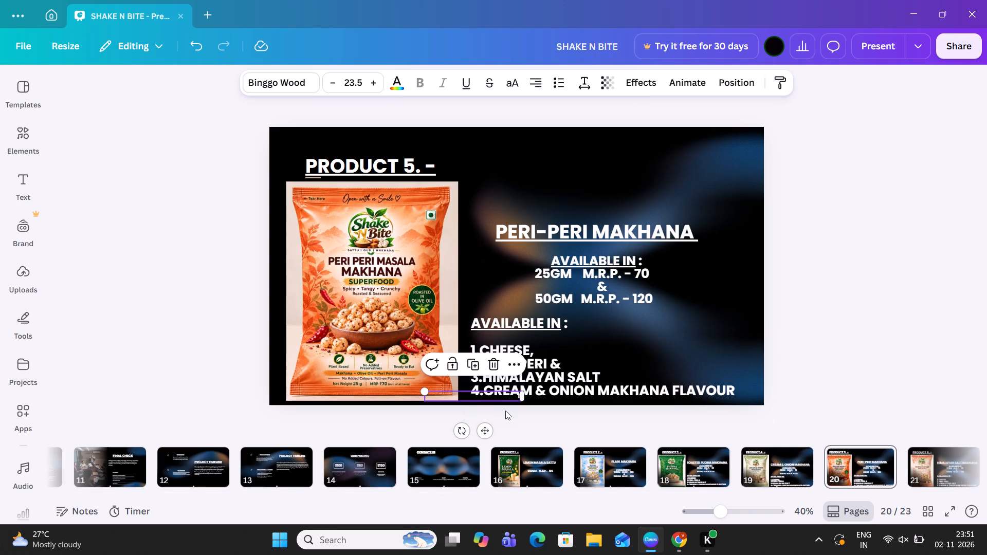
pyautogui.moveTo(486, 425); pyautogui.dragTo(484, 430)
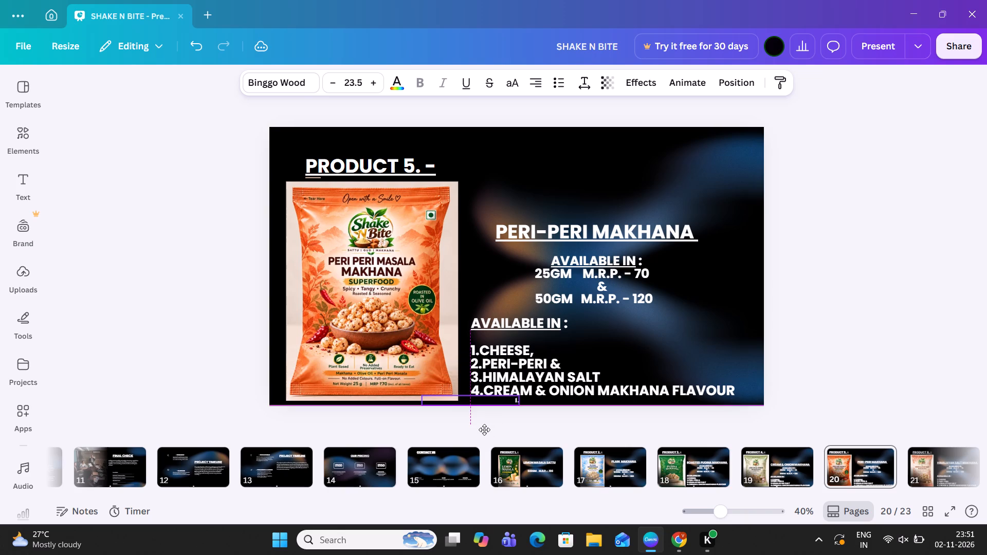
pyautogui.doubleClick(516, 399)
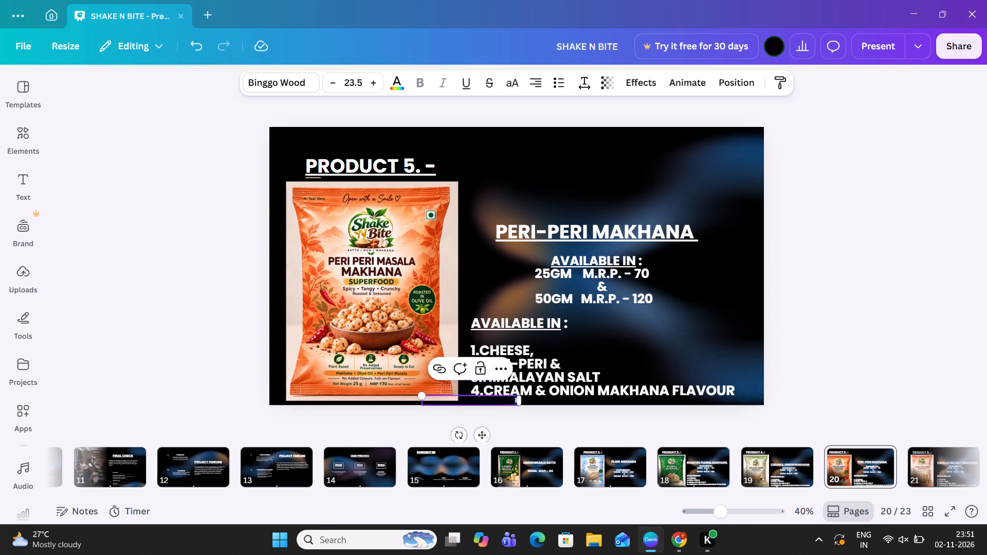
pyautogui.click(517, 399)
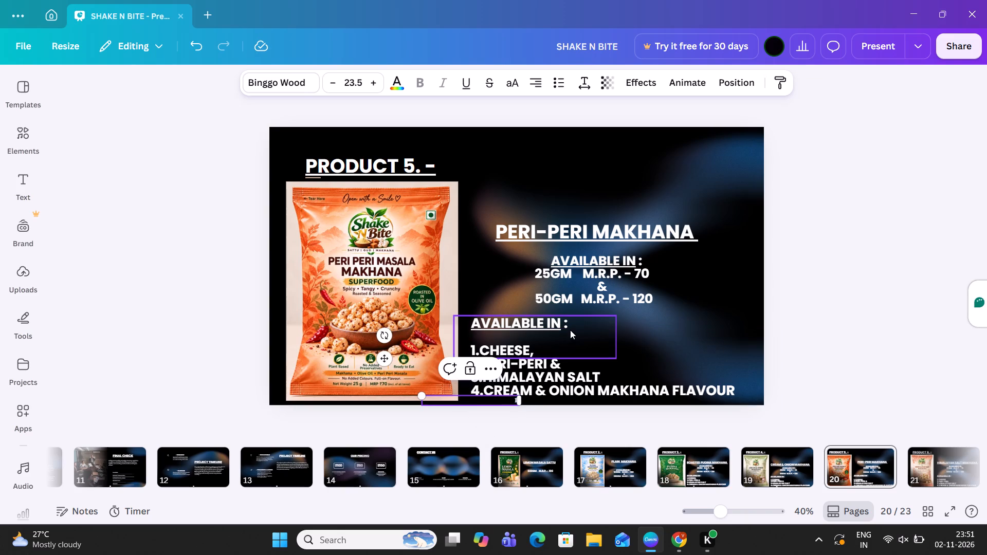
pyautogui.press('9')
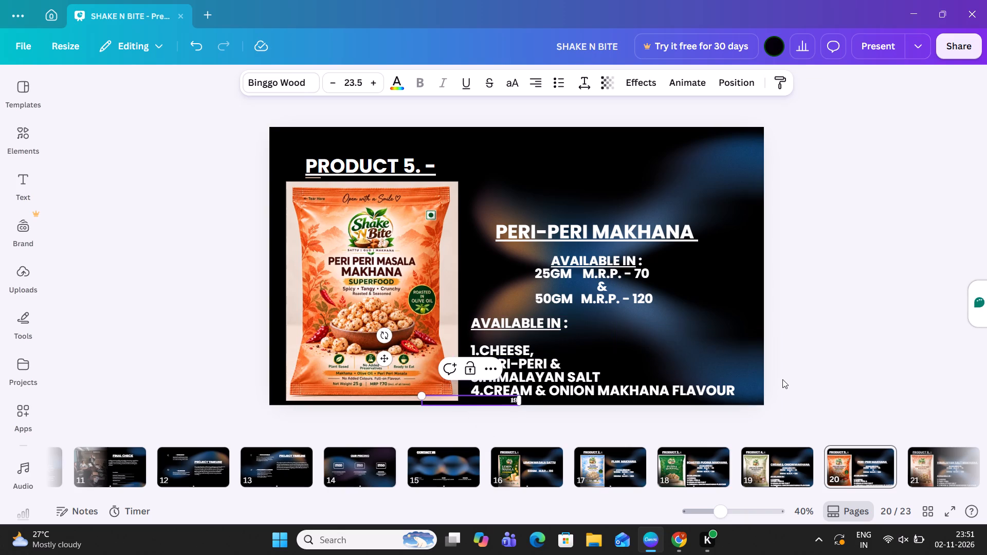
pyautogui.click(787, 378)
pyautogui.click(787, 378)
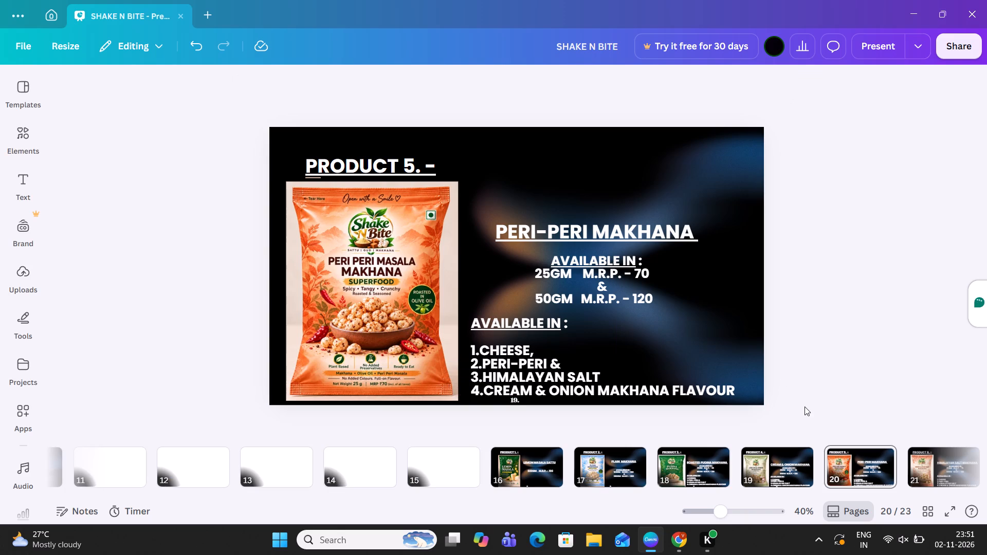
# Paste the copied page number onto page 21, Product 6 Himalayan Salt Makhana, and enter 20 with a period in its text.
pyautogui.click(918, 460)
pyautogui.click(894, 495)
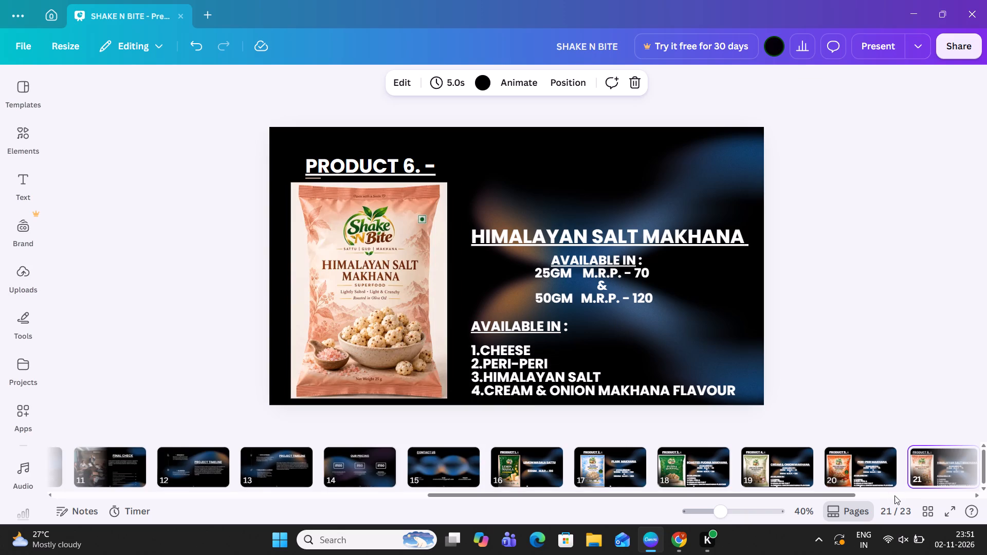
pyautogui.hotkey('ctrl', 'v')
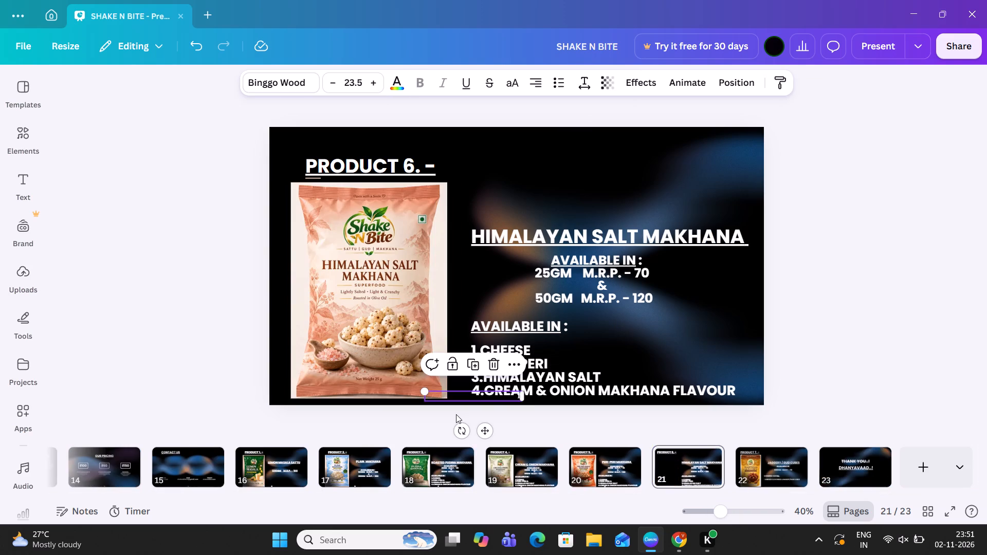
pyautogui.doubleClick(519, 397)
pyautogui.click(519, 397)
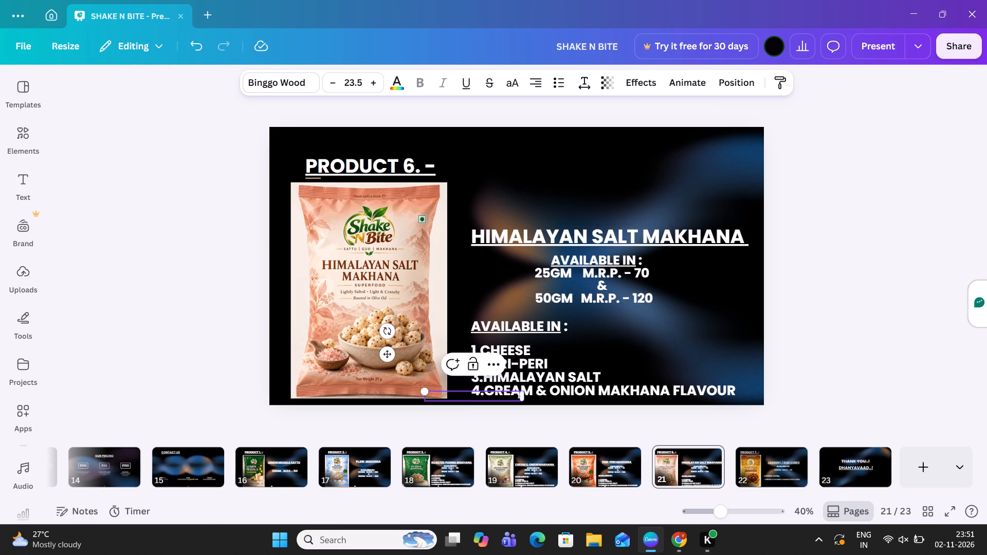
pyautogui.press('BackSpace')
pyautogui.press('BackSpace')
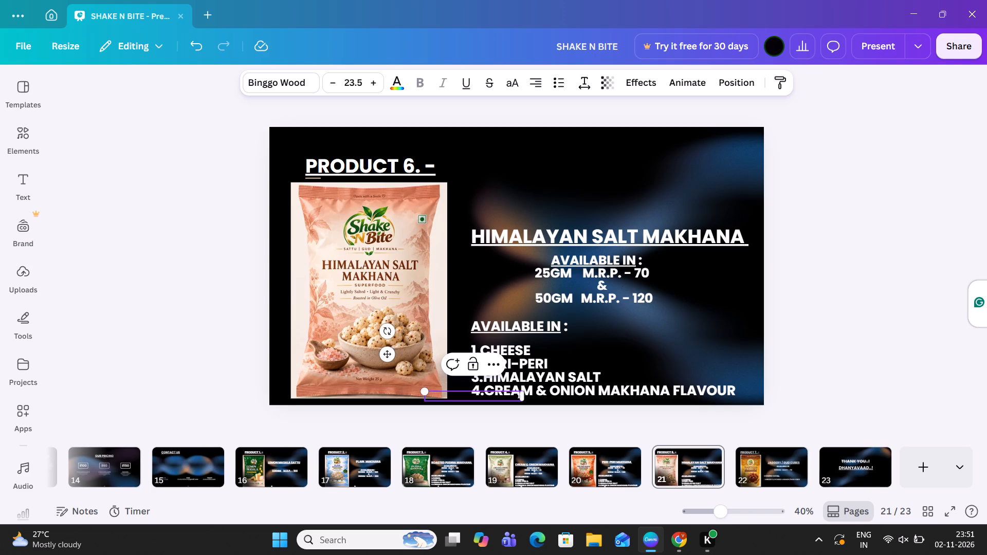
pyautogui.press('BackSpace')
pyautogui.press('BackSpace')
pyautogui.press('BackSpace')
pyautogui.click(519, 397)
pyautogui.press('BackSpace')
pyautogui.press('BackSpace')
pyautogui.press('BackSpace')
pyautogui.press('BackSpace')
pyautogui.press('BackSpace')
pyautogui.press('2')
pyautogui.press('0')
pyautogui.press('.')
pyautogui.click(527, 422)
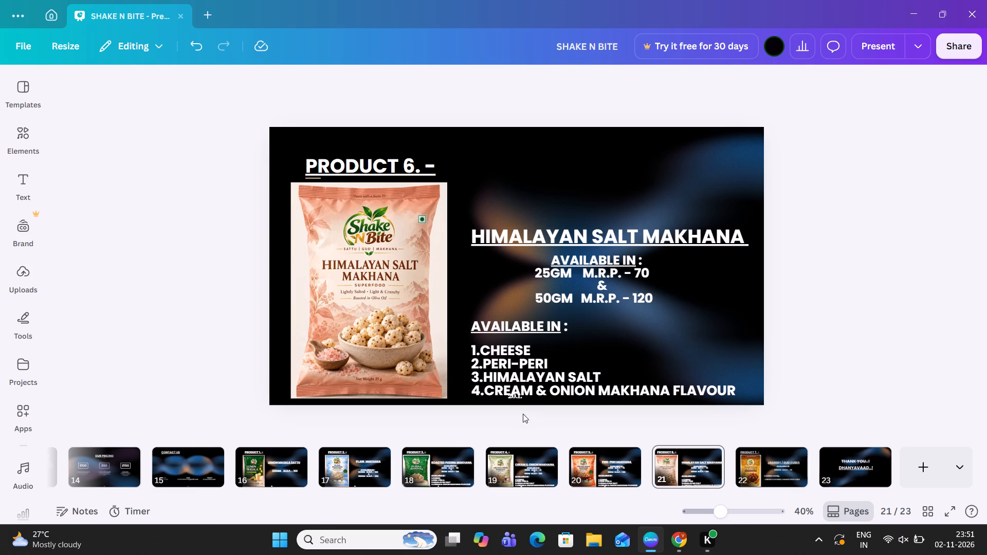
# Open the page number text on page 21, overlapping the last flavour line, for correction.
pyautogui.doubleClick(524, 396)
pyautogui.click(524, 396)
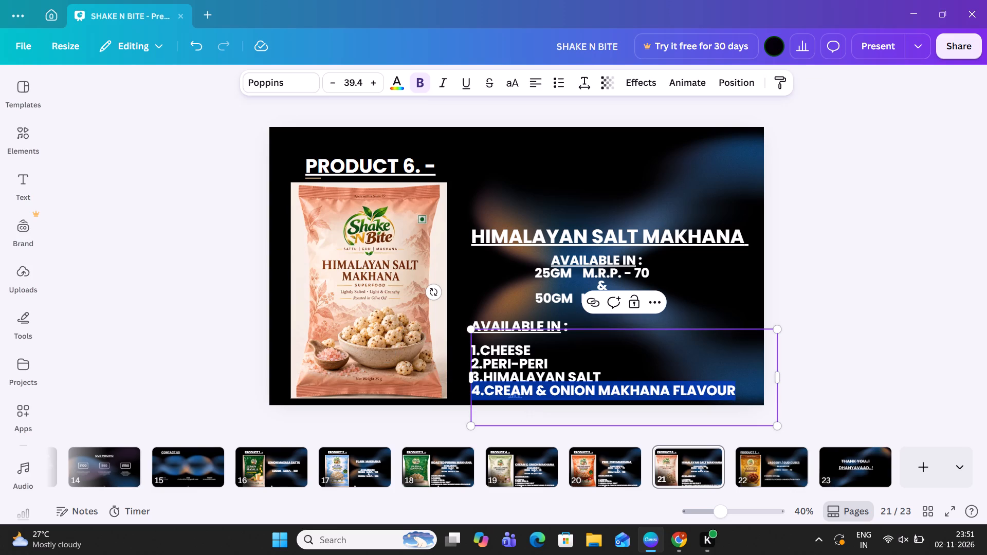
pyautogui.click(524, 396)
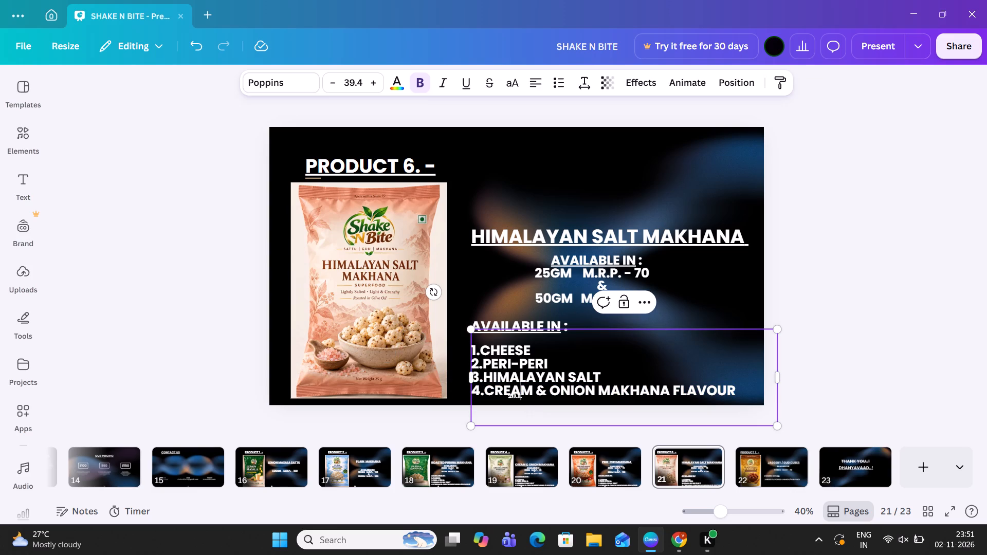
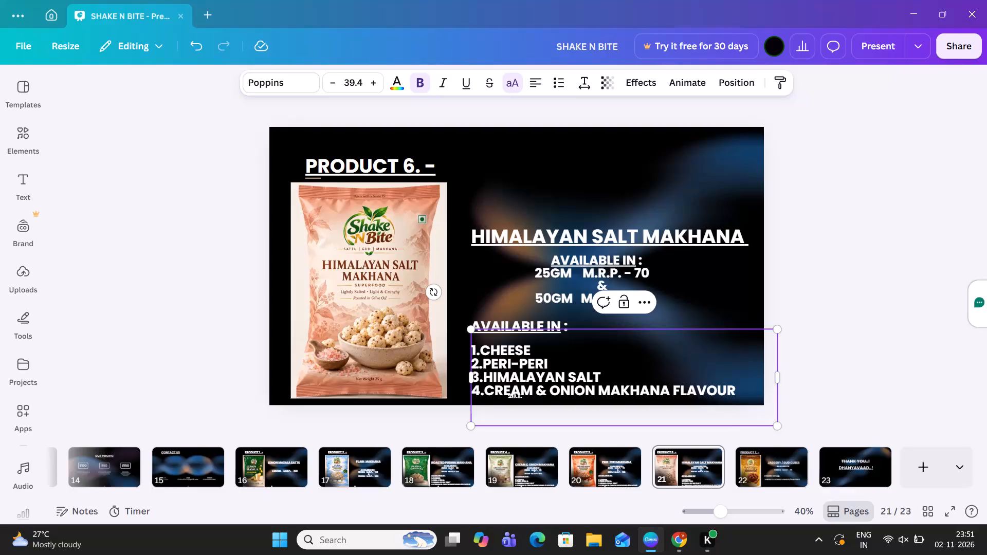
# Correct the page number text on page 21, Product 6 Himalayan Salt Makhana, so it reads 20 with a single period.
pyautogui.click(425, 415)
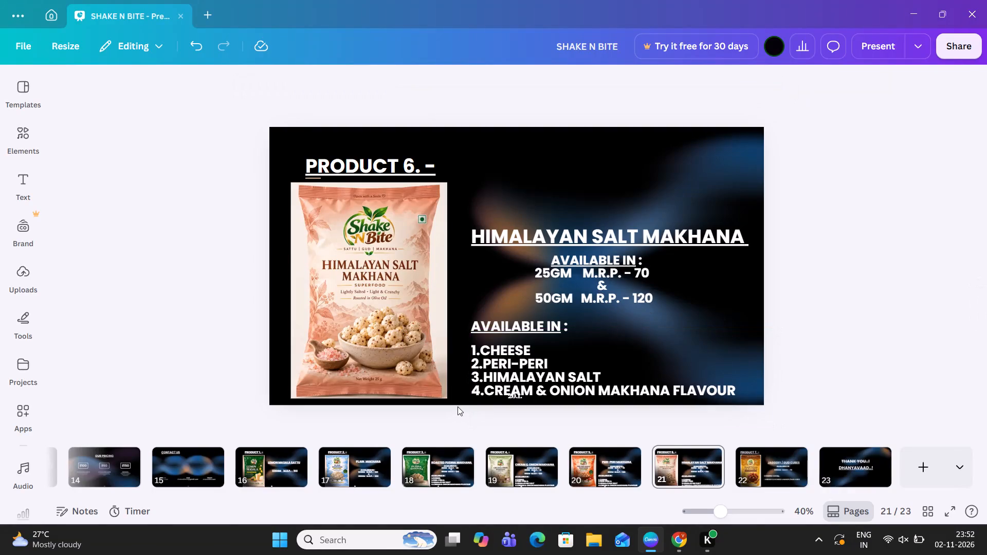
pyautogui.click(465, 396)
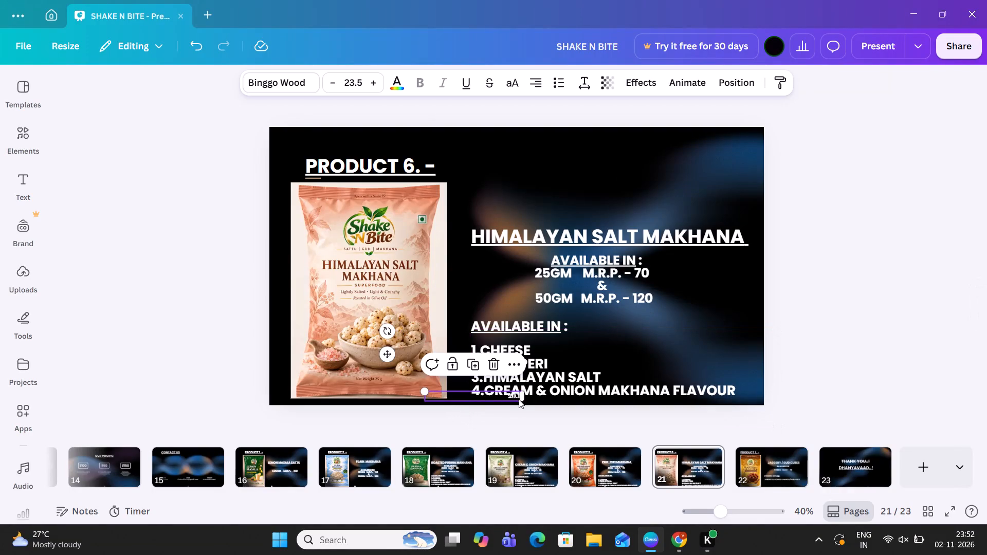
pyautogui.doubleClick(521, 397)
pyautogui.click(521, 397)
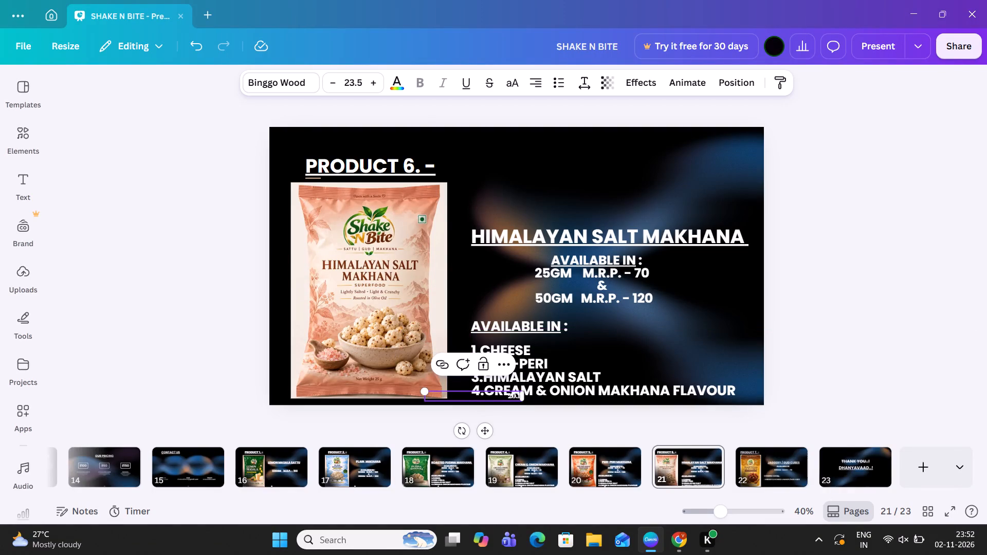
pyautogui.press('BackSpace')
pyautogui.press('BackSpace')
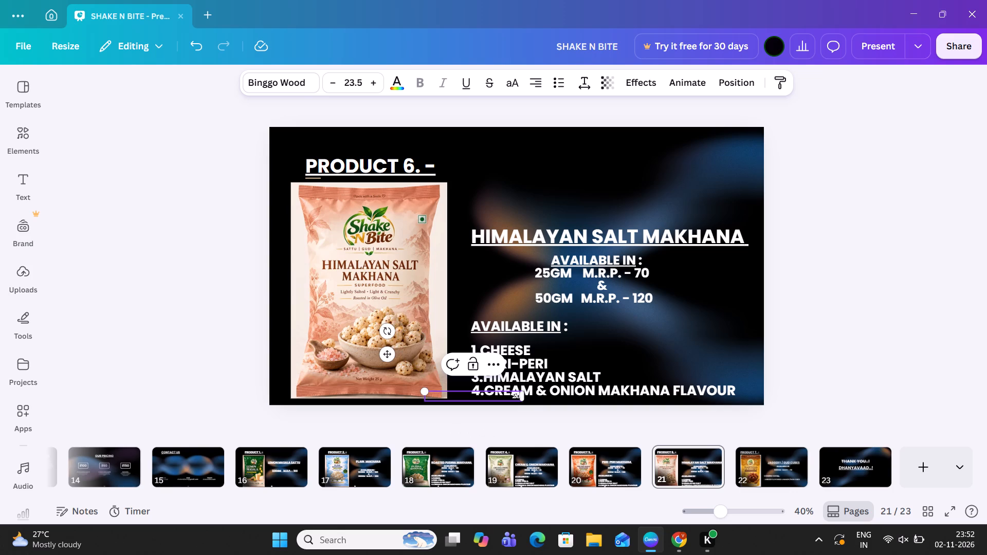
pyautogui.press('Right')
pyautogui.press('Right')
pyautogui.press('BackSpace')
pyautogui.press('.')
pyautogui.click(545, 432)
# Move the page number on page 21 down to just below the last flavour line, clear of the list text.
pyautogui.click(469, 396)
pyautogui.click(483, 429)
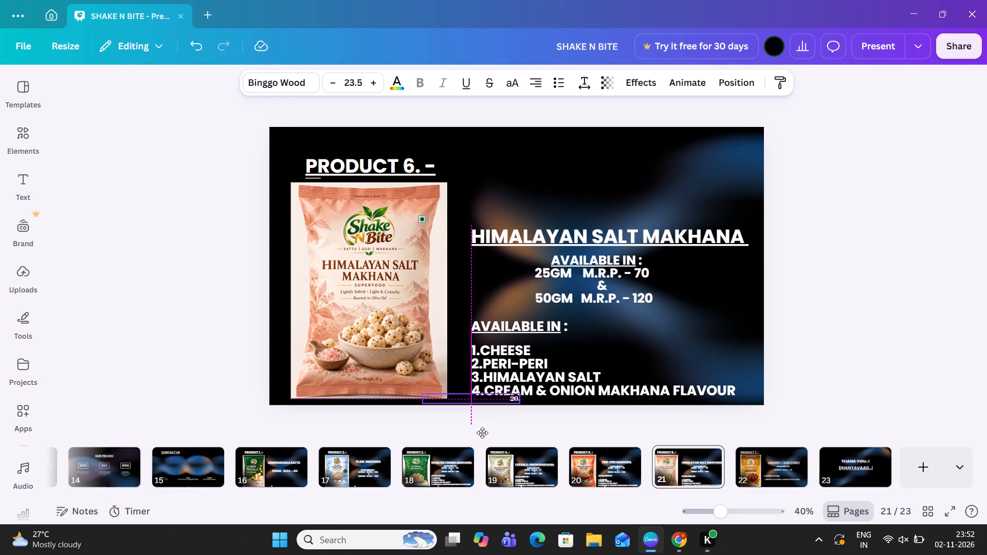
pyautogui.click(482, 433)
pyautogui.click(820, 432)
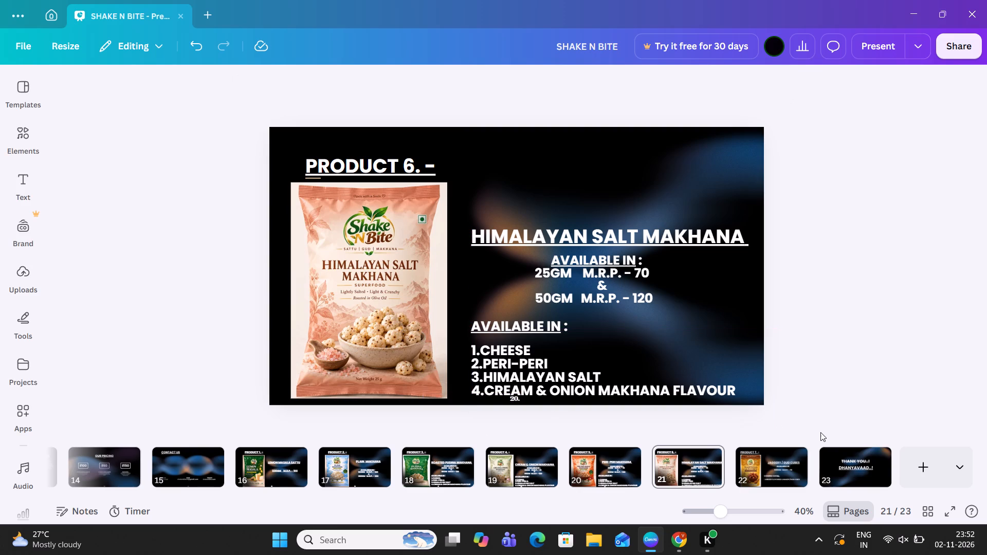
pyautogui.click(503, 398)
pyautogui.click(484, 430)
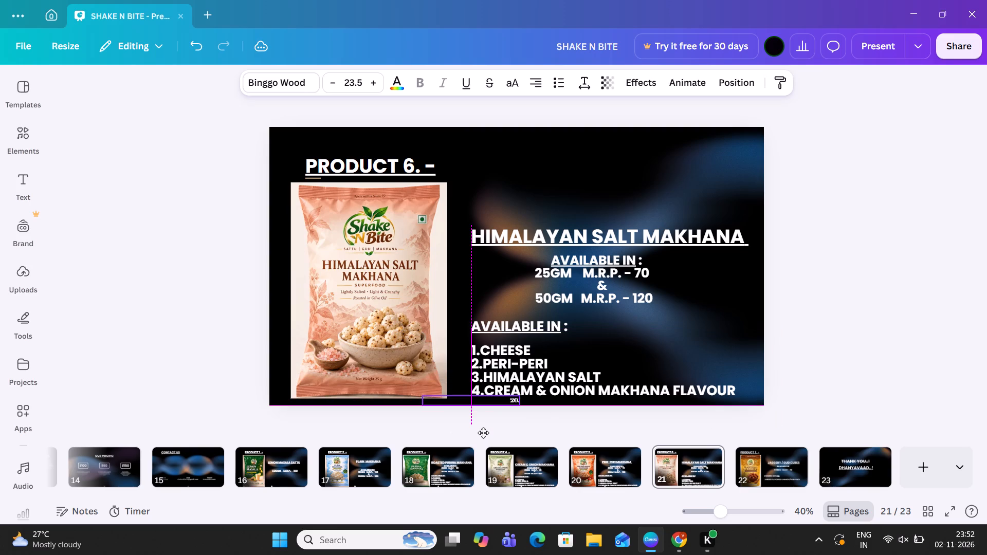
pyautogui.click(555, 437)
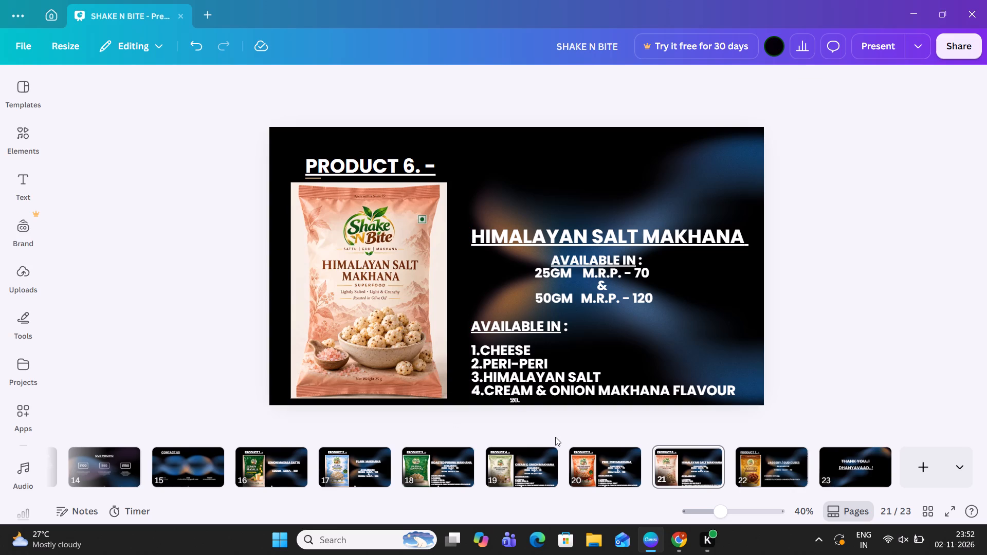
# Paste the copied page number onto page 22, Product 7 Jaggery / Gud Cubes, and change it to 21.
pyautogui.click(783, 468)
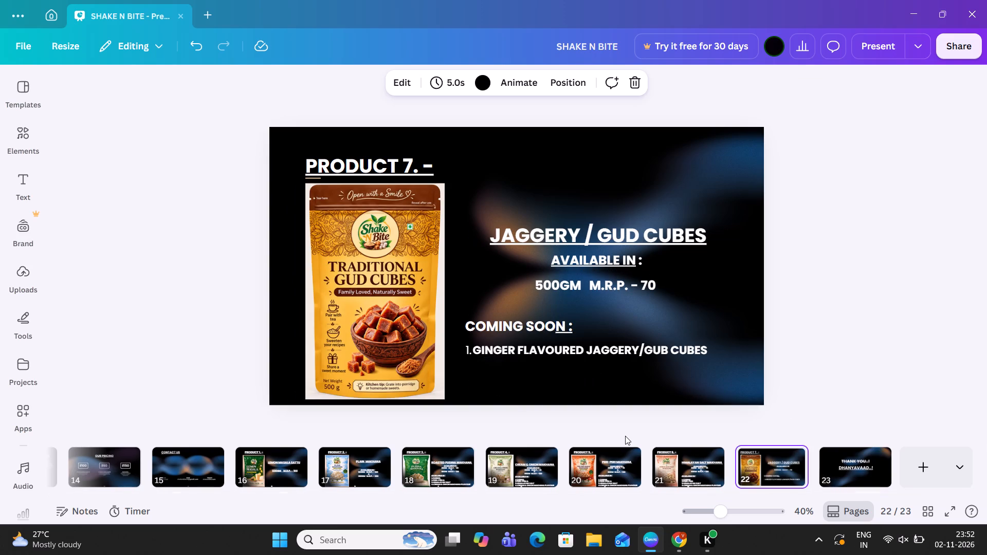
pyautogui.hotkey('ctrl', 'v')
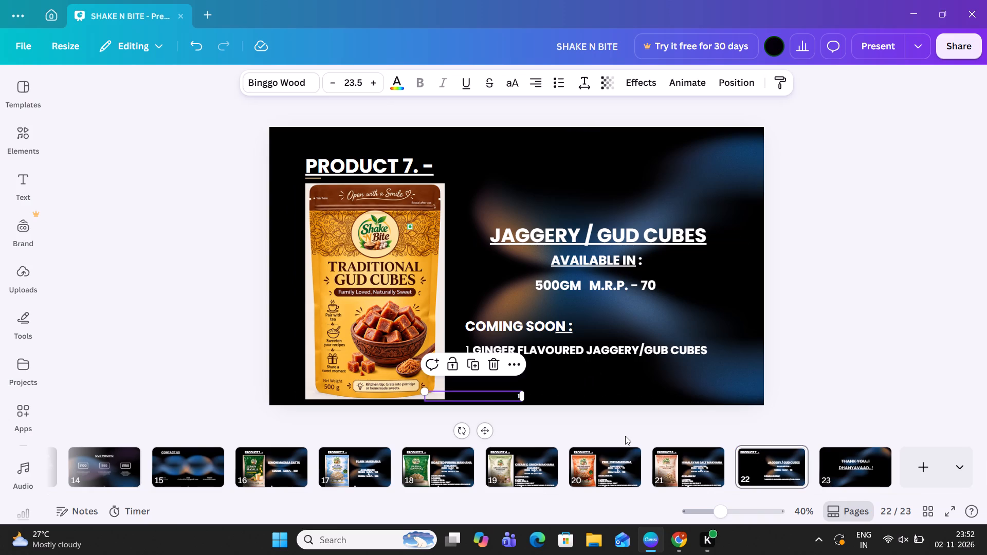
pyautogui.doubleClick(517, 397)
pyautogui.click(517, 397)
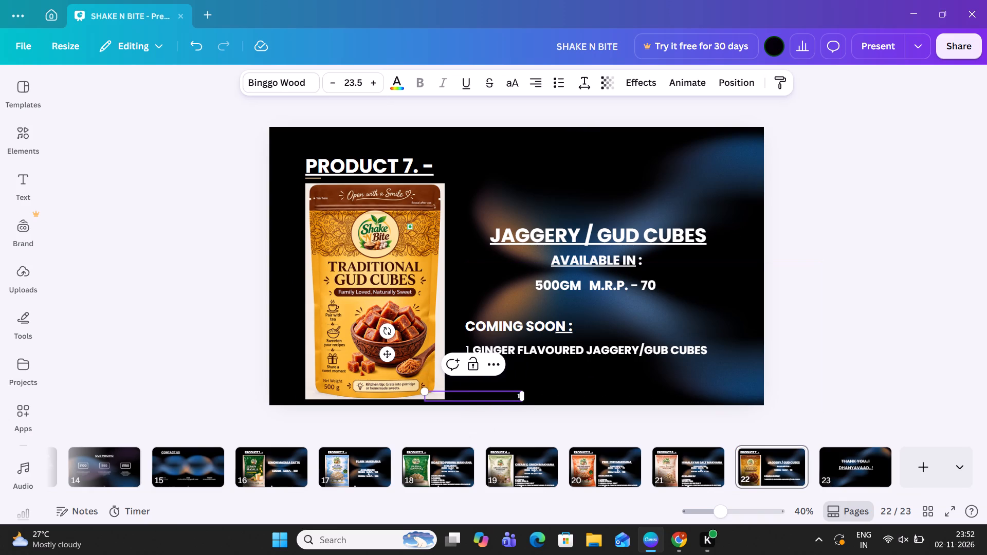
pyautogui.press('2')
pyautogui.click(610, 427)
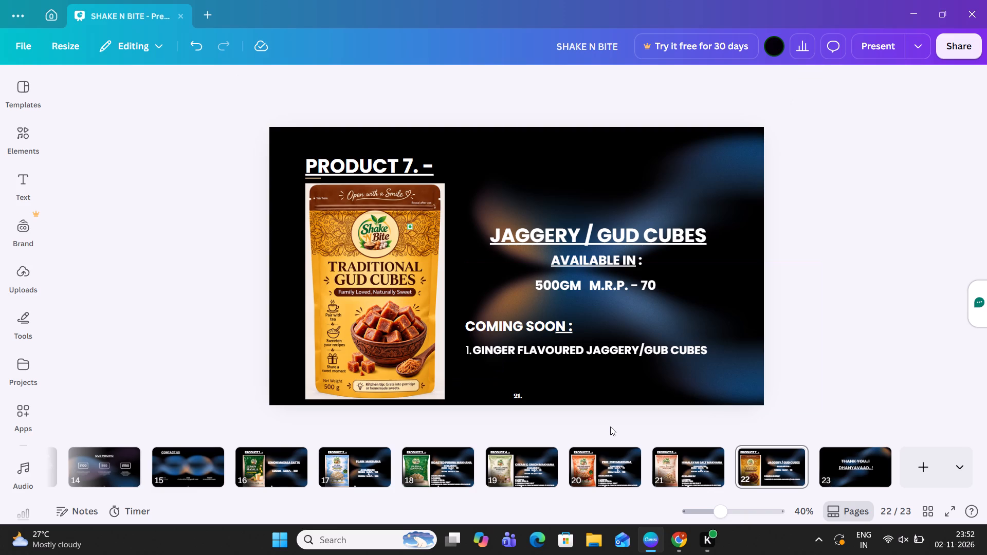
# Paste the copied page number onto page 23, the Thank You / Dhanyavaad page, and change it to 22.
pyautogui.click(850, 458)
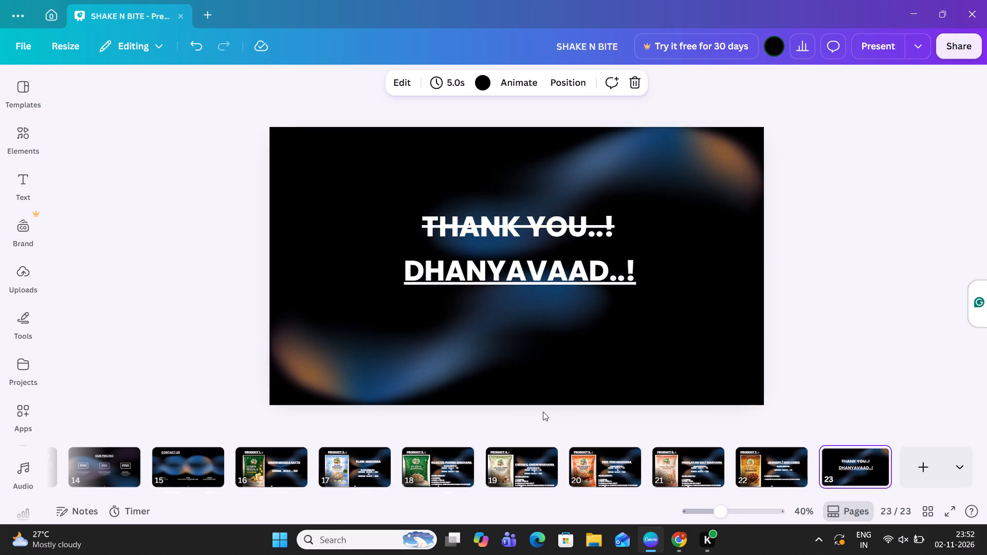
pyautogui.hotkey('ctrl', 'v')
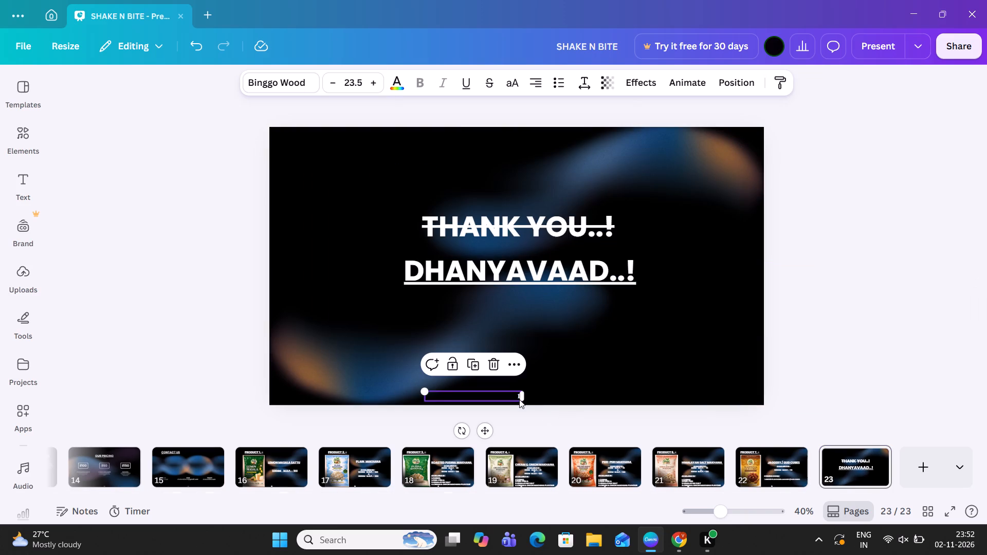
pyautogui.doubleClick(519, 399)
pyautogui.click(519, 399)
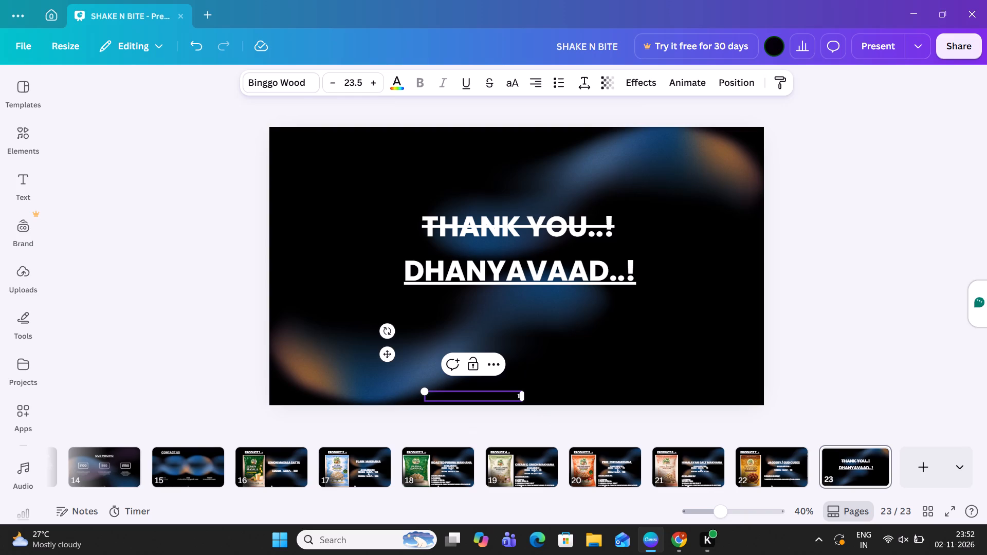
pyautogui.press('BackSpace')
pyautogui.press('BackSpace')
pyautogui.write('22')
pyautogui.click(561, 424)
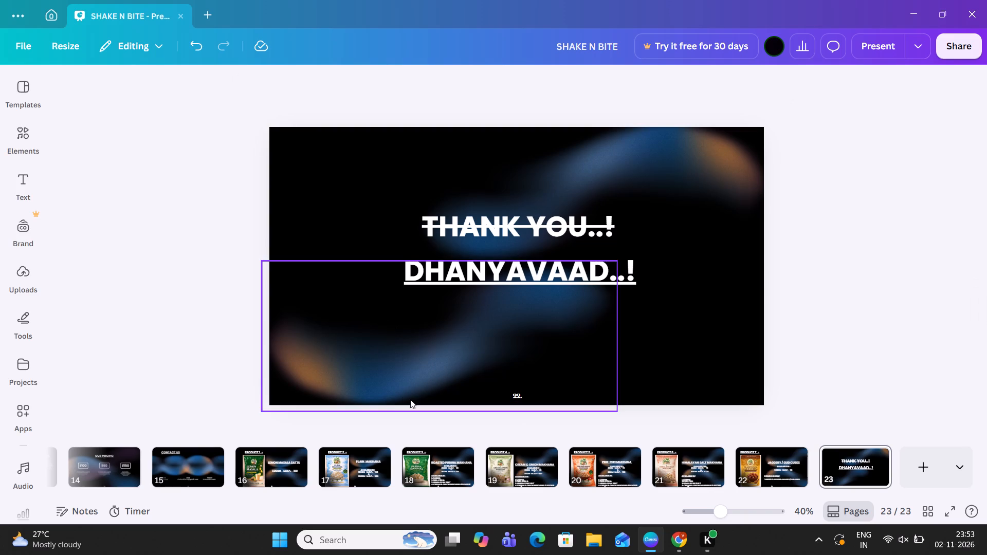
pyautogui.click(141, 384)
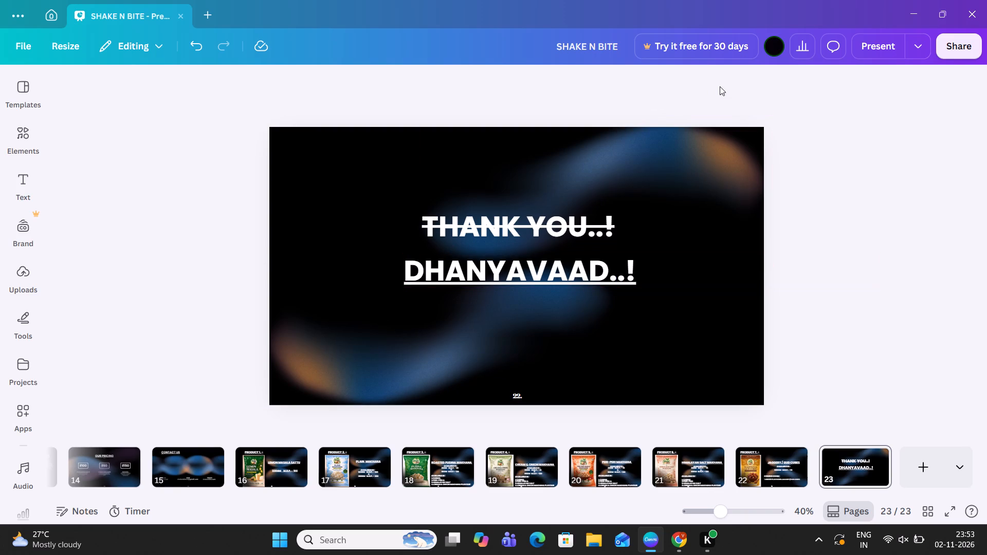
# Present the deck full screen and check the page numbers backward to the first slide and forward to Finalising Vendors, leaving presentation mode at the end.
pyautogui.click(861, 43)
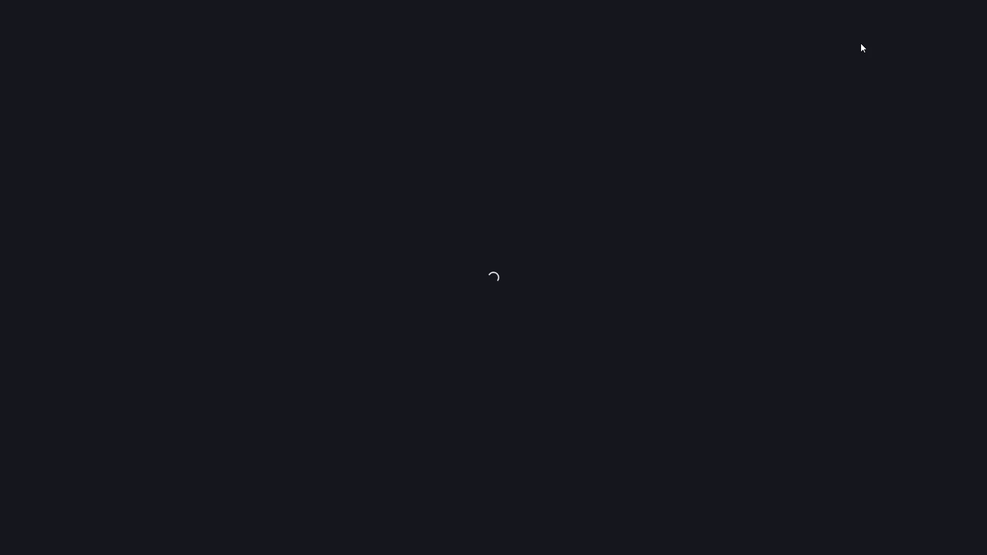
pyautogui.press('Left')
pyautogui.press('Left')
pyautogui.press('Left')
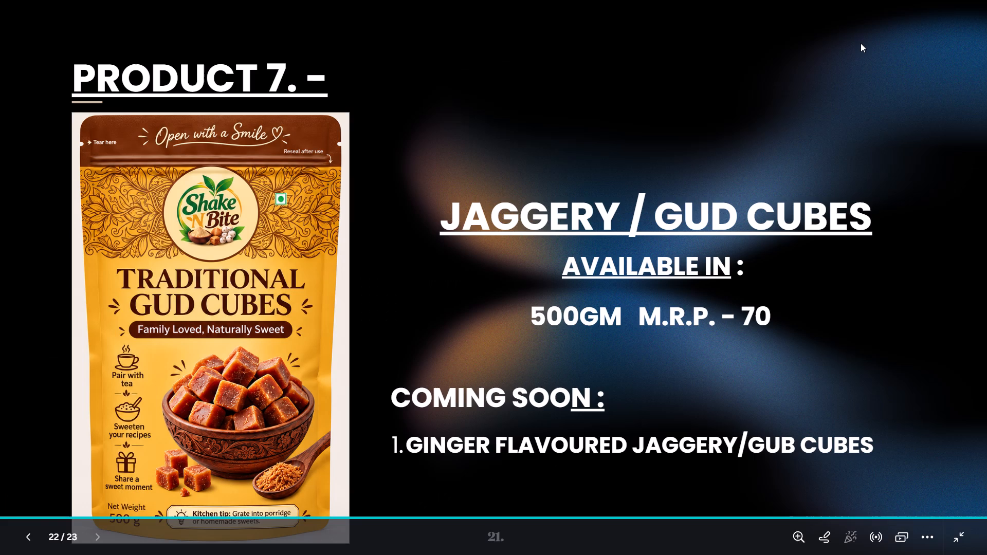
pyautogui.press('Left')
pyautogui.press('Left')
pyautogui.press('Left')
pyautogui.press('Left')
pyautogui.press('Left')
pyautogui.press('Left')
pyautogui.press('Left')
pyautogui.press('Left')
pyautogui.press('Left')
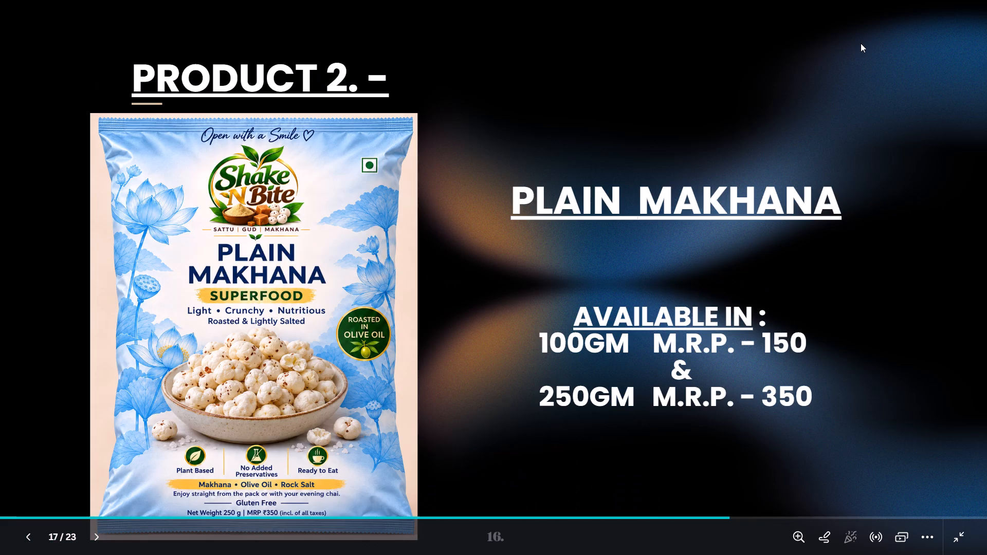
pyautogui.press('Left')
pyautogui.press('Left')
pyautogui.press('Left')
pyautogui.press('Left')
pyautogui.press('Left')
pyautogui.press('Left')
pyautogui.press('Left')
pyautogui.press('Left')
pyautogui.press('Left')
pyautogui.press('Left')
pyautogui.press('Left')
pyautogui.press('Left')
pyautogui.press('Left')
pyautogui.press('Left')
pyautogui.press('Left')
pyautogui.press('Left')
pyautogui.press('Left')
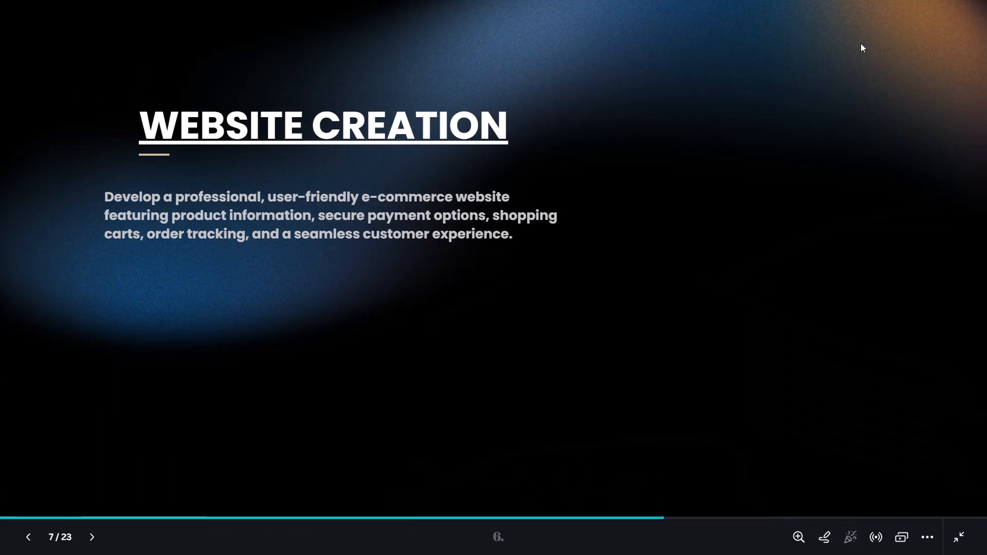
pyautogui.press('Left')
pyautogui.press('Left')
pyautogui.press('Left')
pyautogui.press('Left')
pyautogui.press('Left')
pyautogui.press('Left')
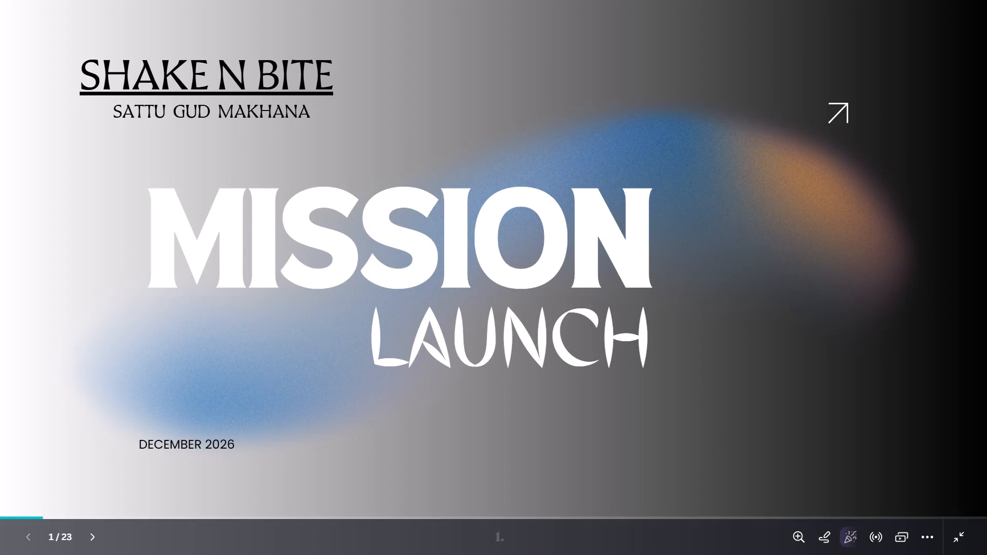
pyautogui.press('Right')
pyautogui.press('Right')
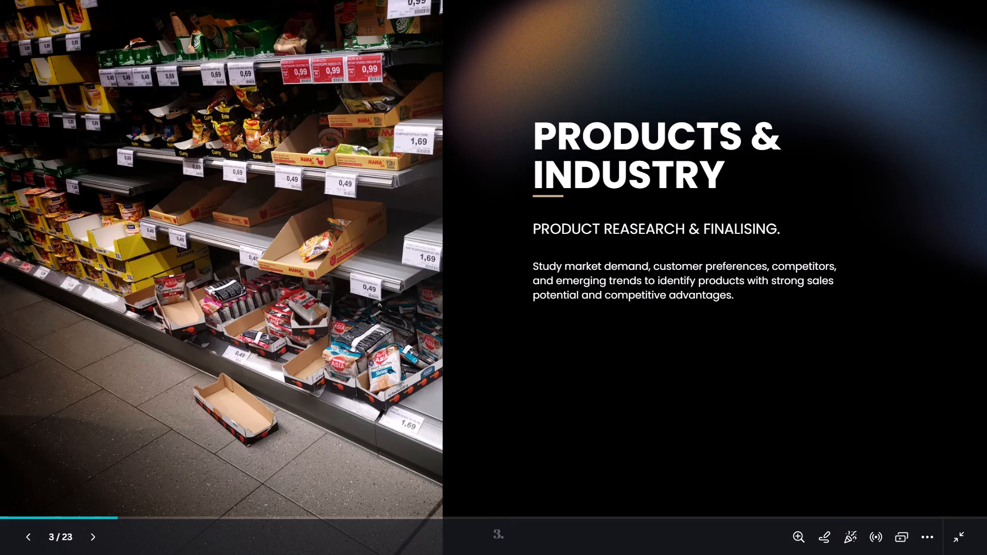
pyautogui.press('Right')
pyautogui.press('Right')
pyautogui.press('Escape')
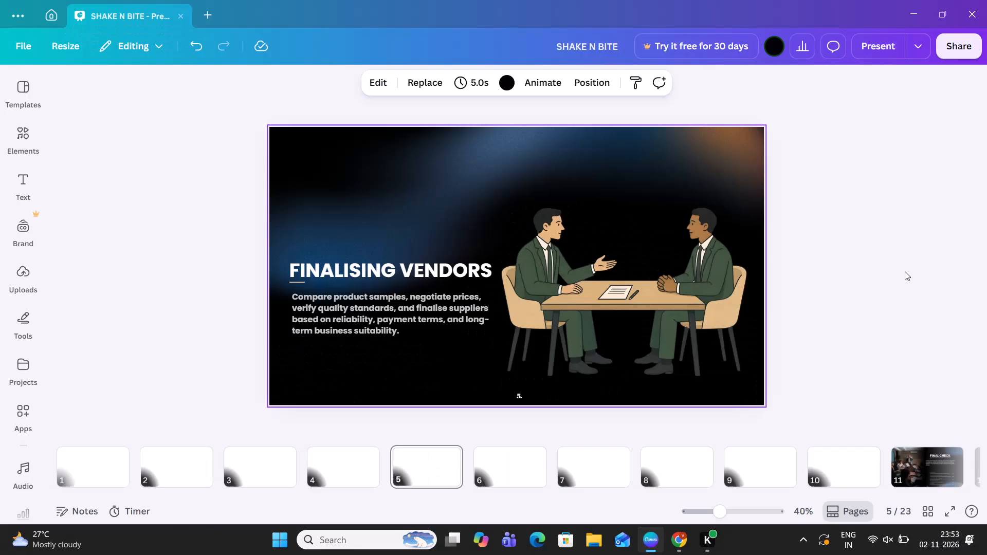
pyautogui.click(905, 271)
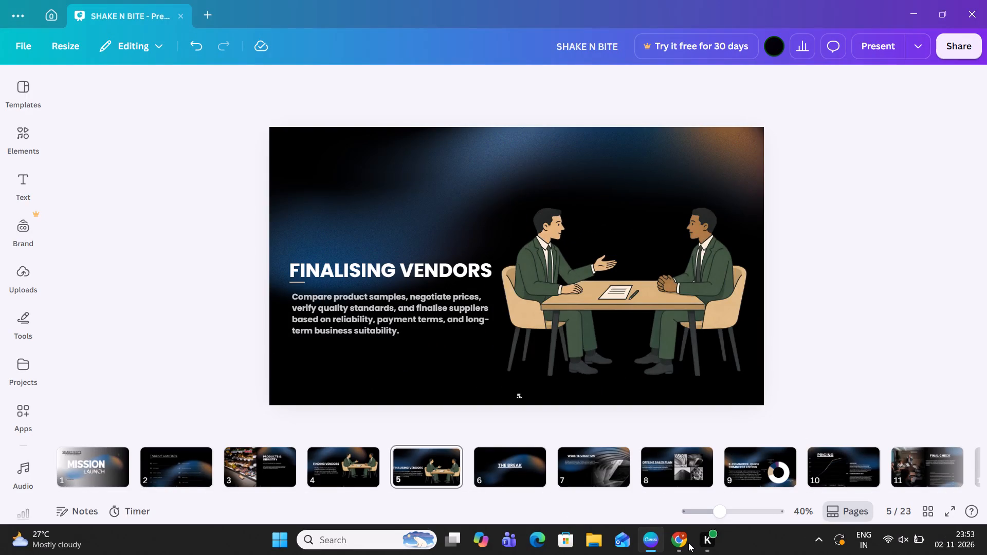
# Open page 6, The Break, for a look and switch to the previously used window.
pyautogui.click(510, 464)
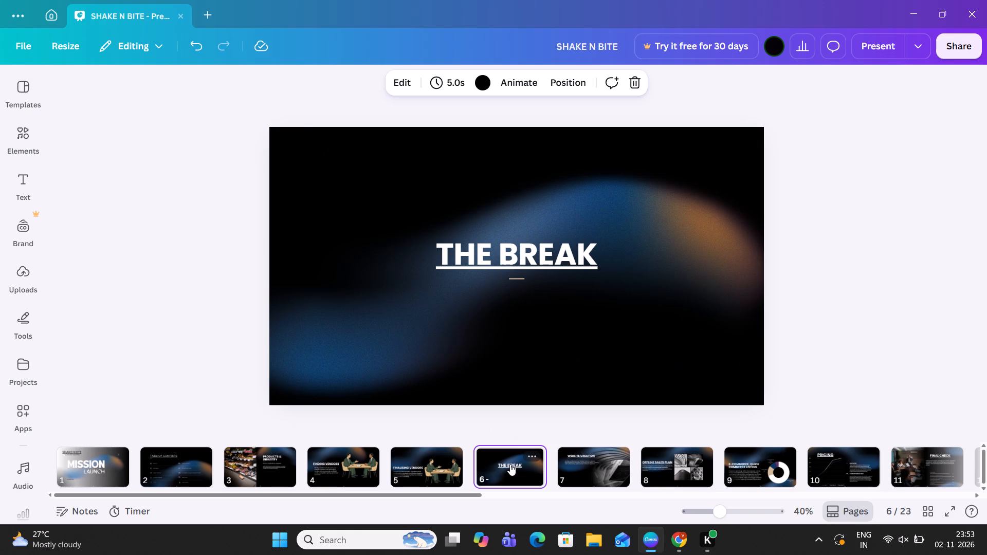
pyautogui.hotkey('alt', 'Tab')
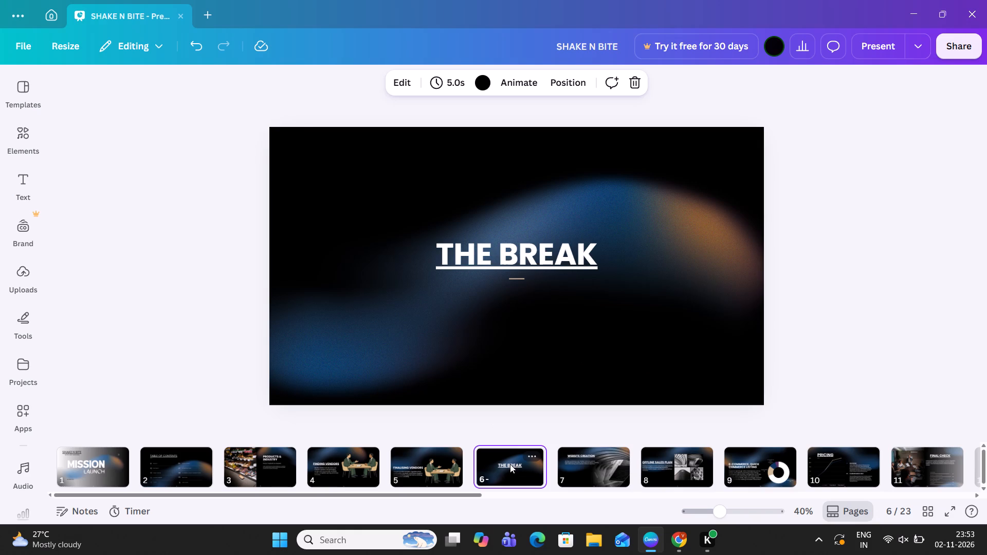